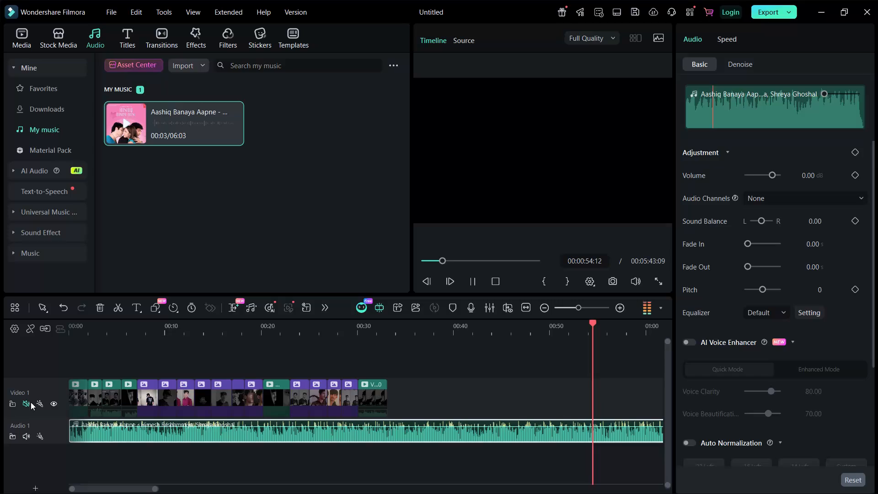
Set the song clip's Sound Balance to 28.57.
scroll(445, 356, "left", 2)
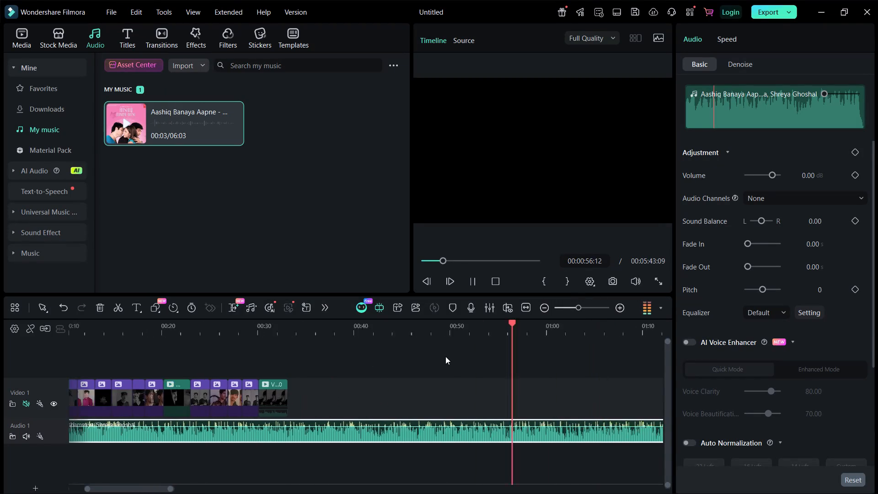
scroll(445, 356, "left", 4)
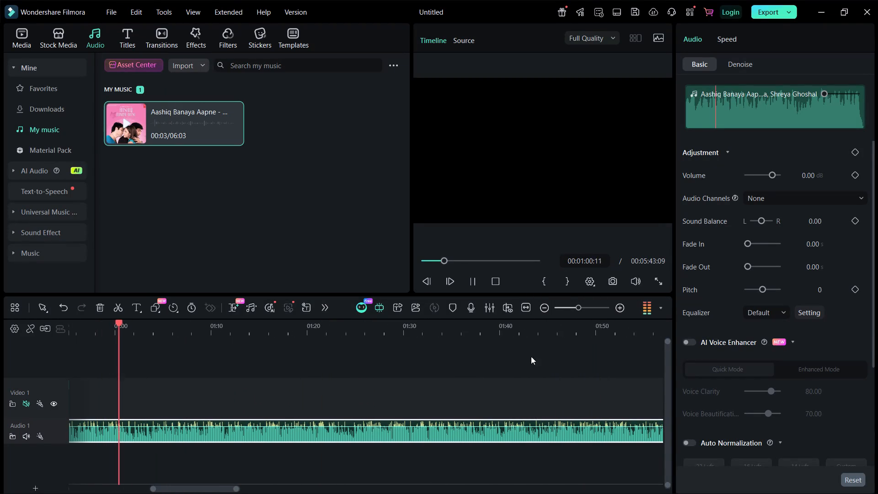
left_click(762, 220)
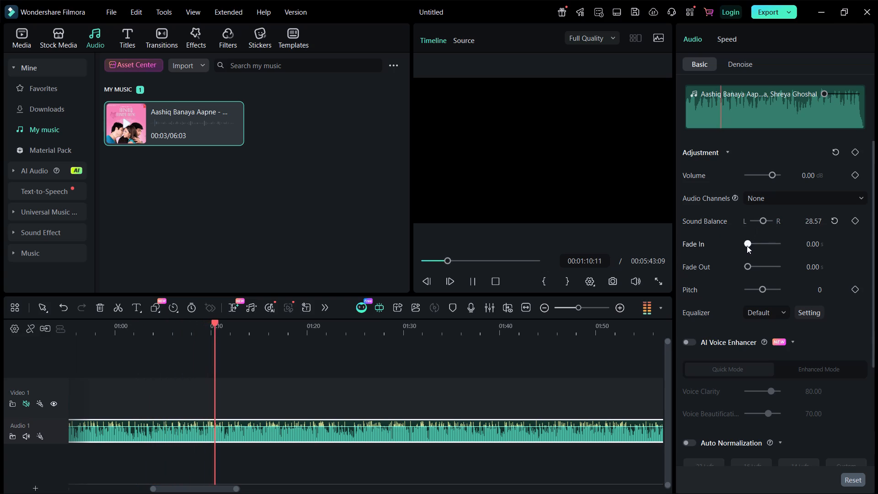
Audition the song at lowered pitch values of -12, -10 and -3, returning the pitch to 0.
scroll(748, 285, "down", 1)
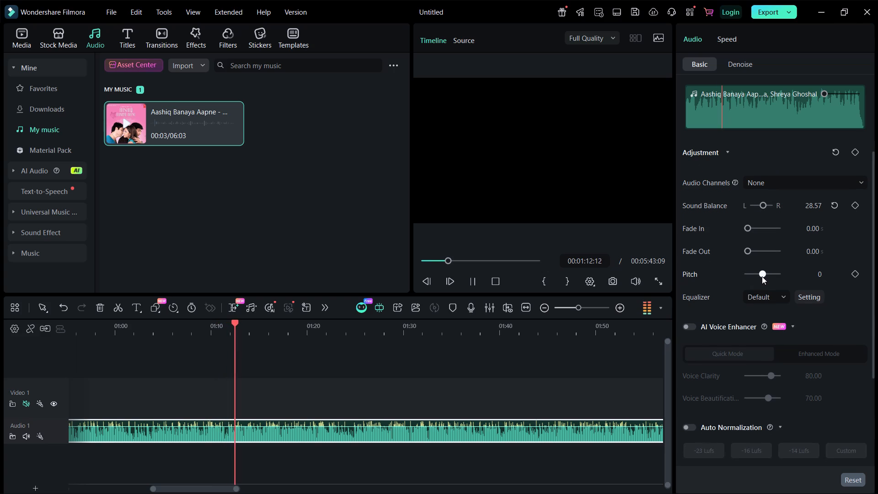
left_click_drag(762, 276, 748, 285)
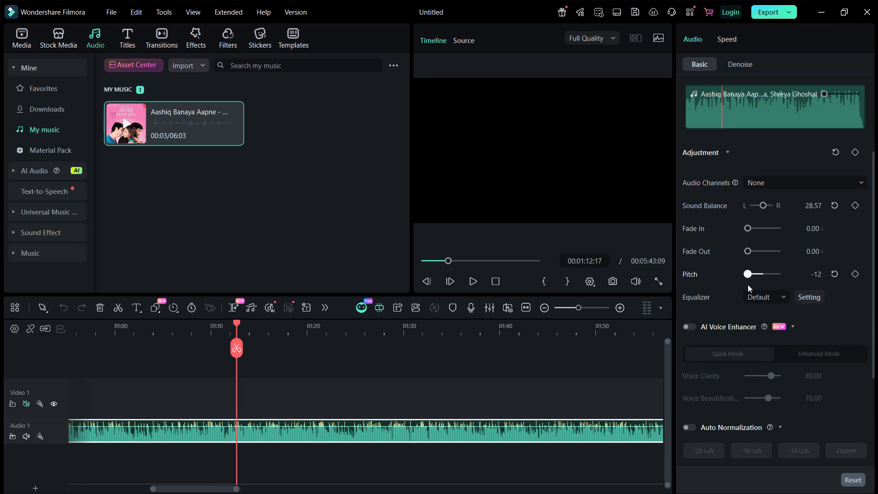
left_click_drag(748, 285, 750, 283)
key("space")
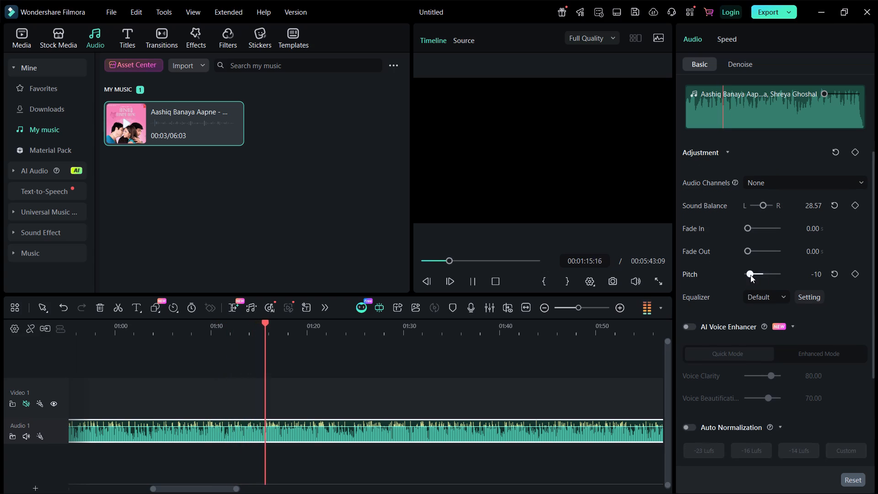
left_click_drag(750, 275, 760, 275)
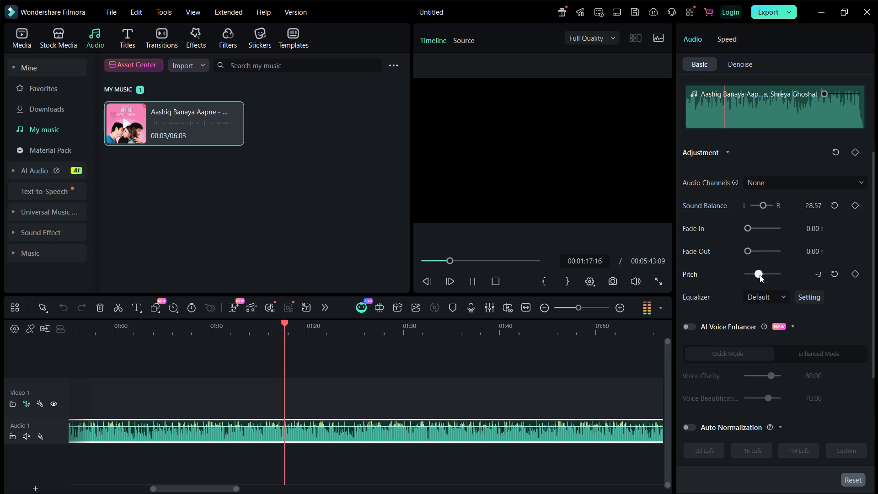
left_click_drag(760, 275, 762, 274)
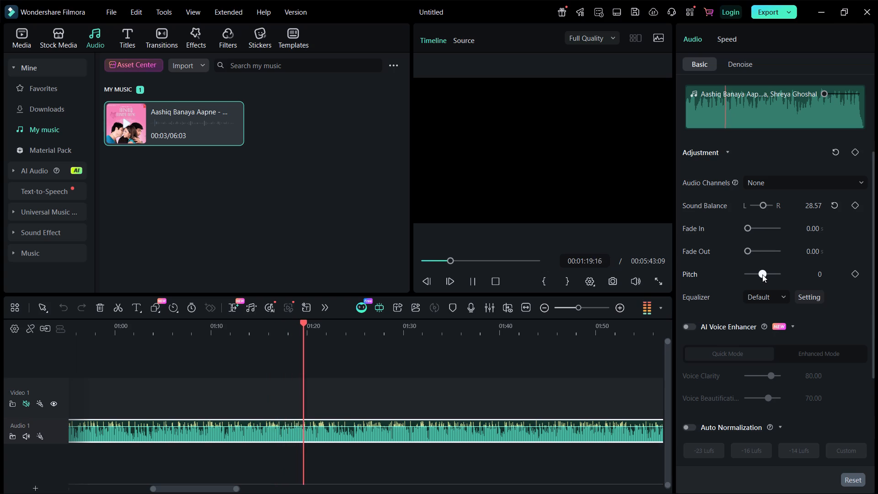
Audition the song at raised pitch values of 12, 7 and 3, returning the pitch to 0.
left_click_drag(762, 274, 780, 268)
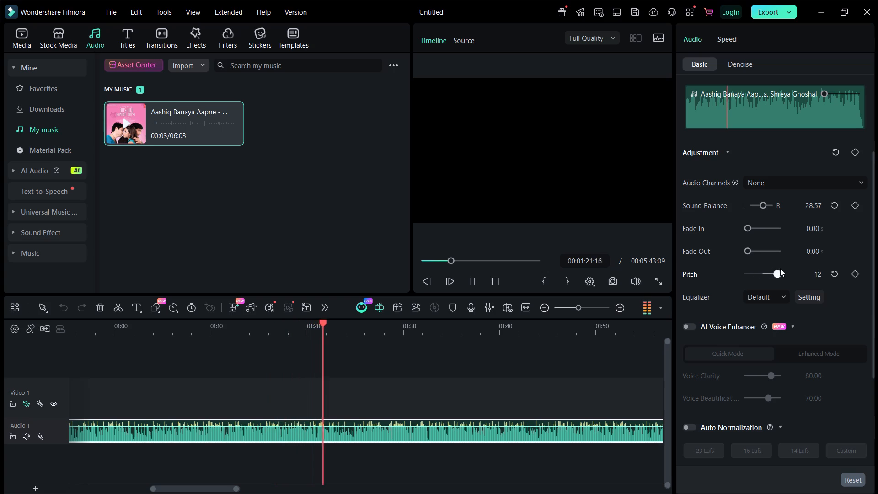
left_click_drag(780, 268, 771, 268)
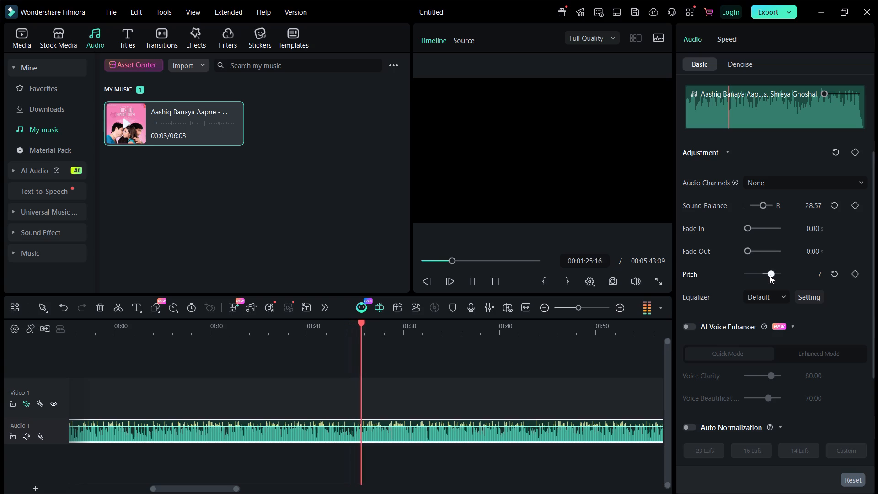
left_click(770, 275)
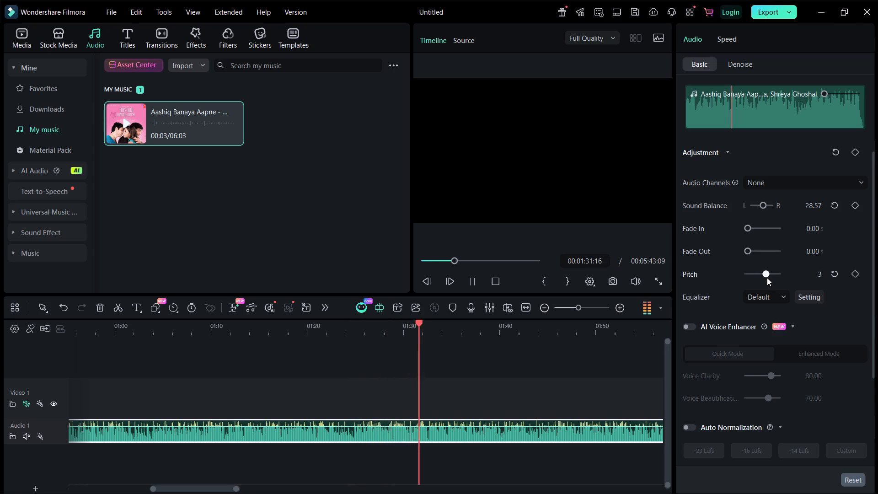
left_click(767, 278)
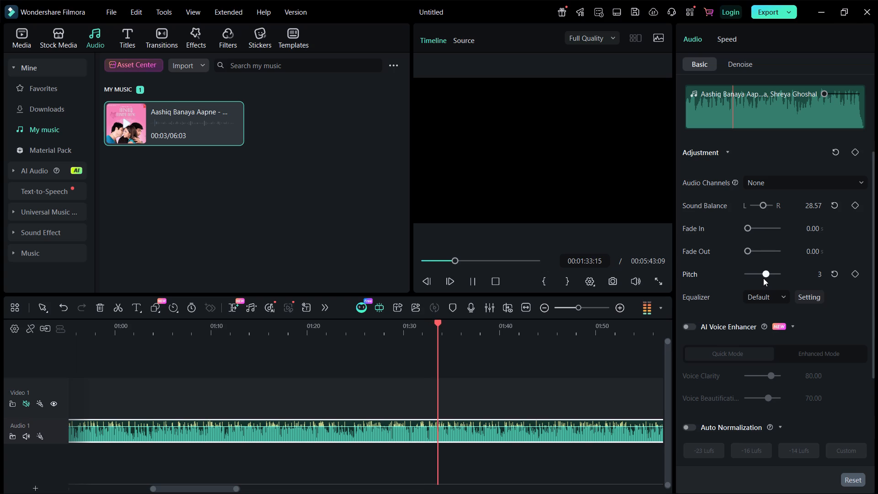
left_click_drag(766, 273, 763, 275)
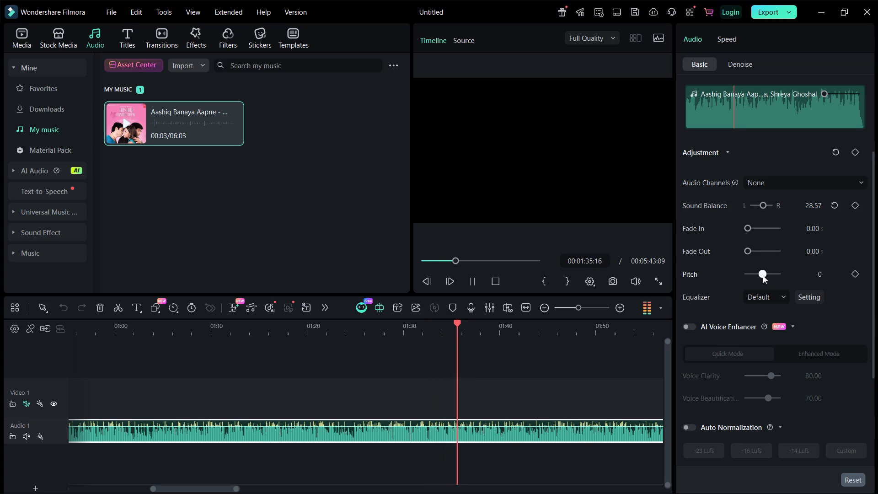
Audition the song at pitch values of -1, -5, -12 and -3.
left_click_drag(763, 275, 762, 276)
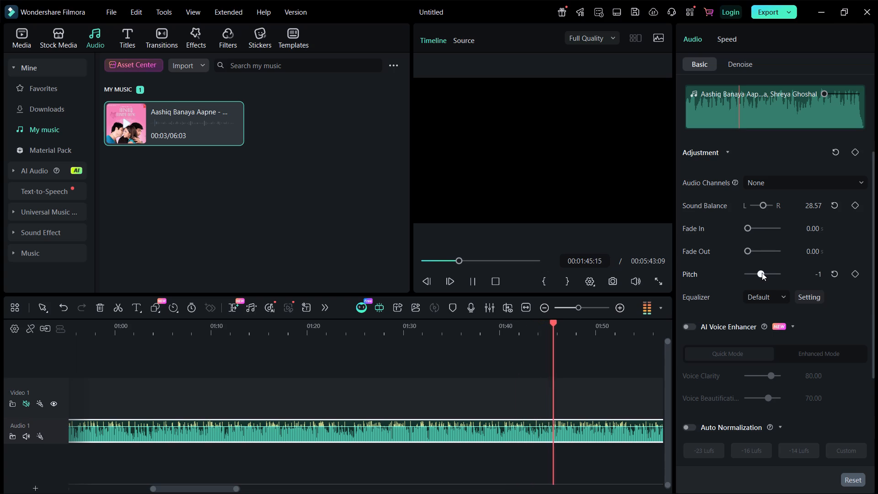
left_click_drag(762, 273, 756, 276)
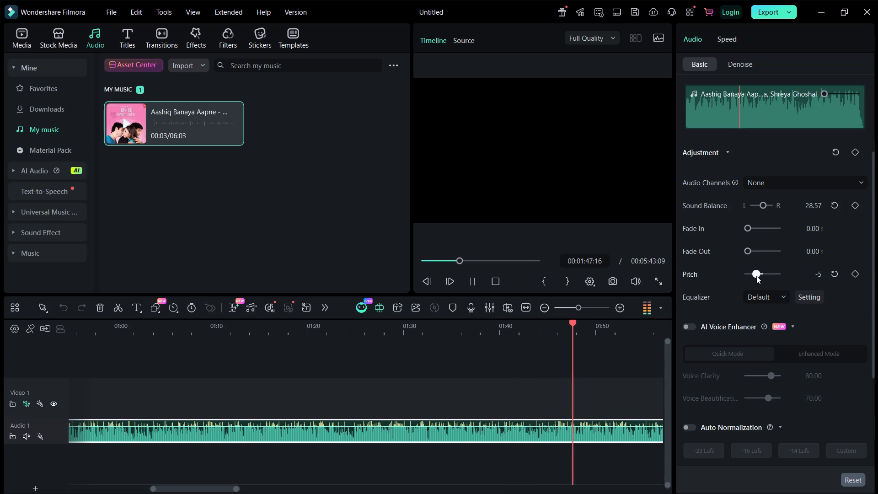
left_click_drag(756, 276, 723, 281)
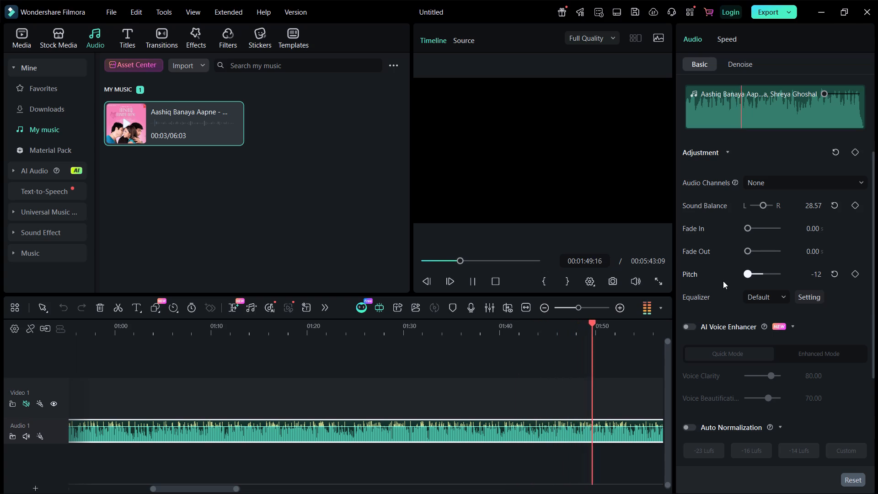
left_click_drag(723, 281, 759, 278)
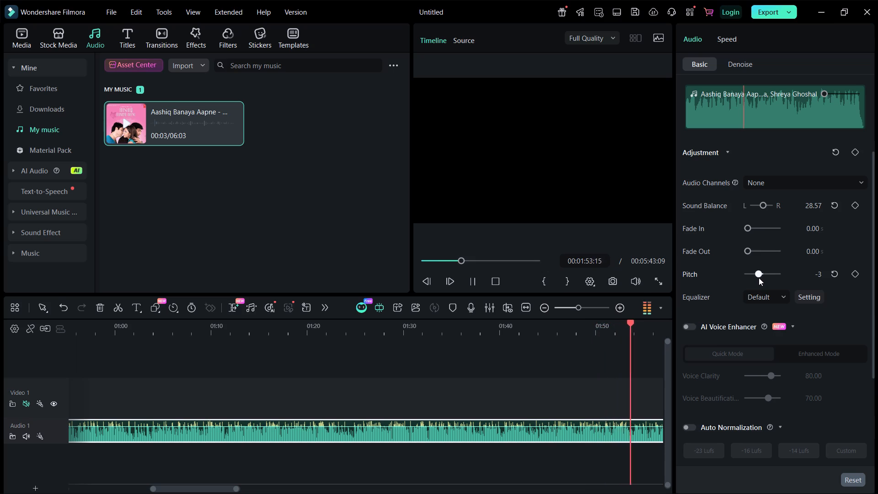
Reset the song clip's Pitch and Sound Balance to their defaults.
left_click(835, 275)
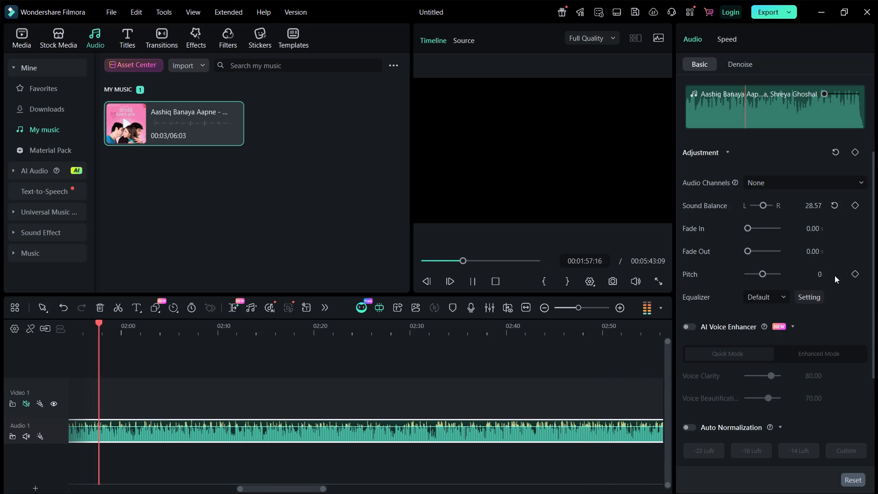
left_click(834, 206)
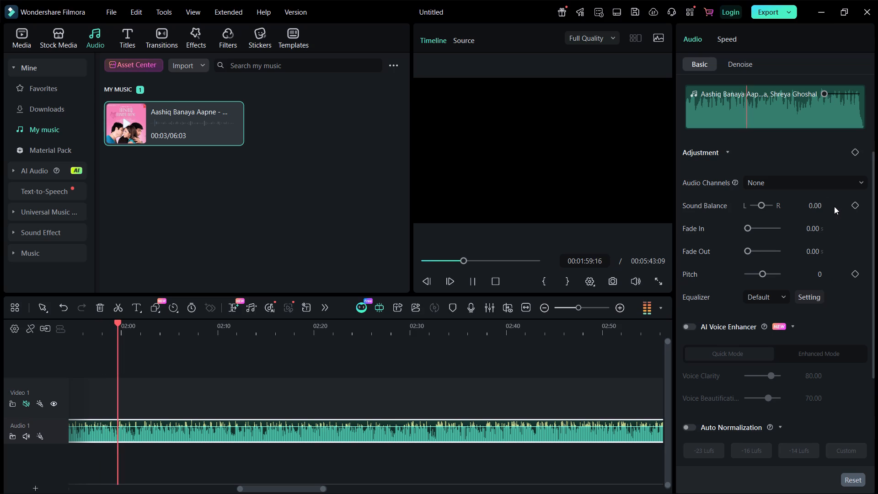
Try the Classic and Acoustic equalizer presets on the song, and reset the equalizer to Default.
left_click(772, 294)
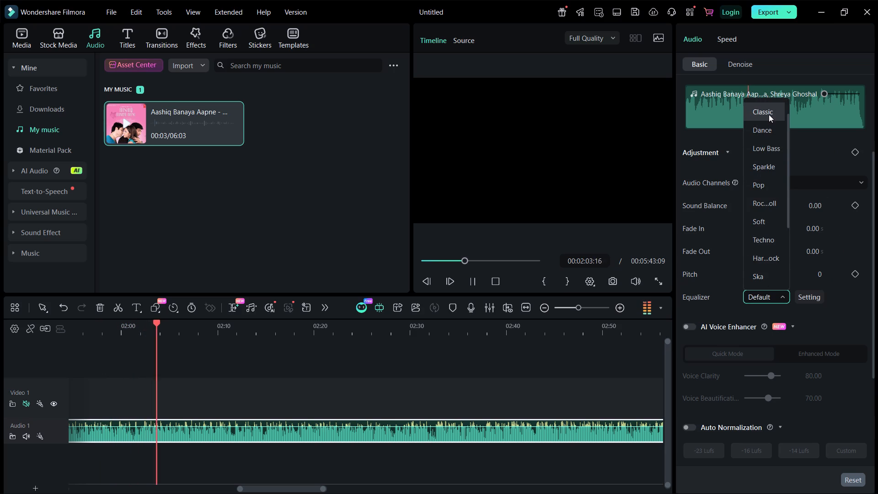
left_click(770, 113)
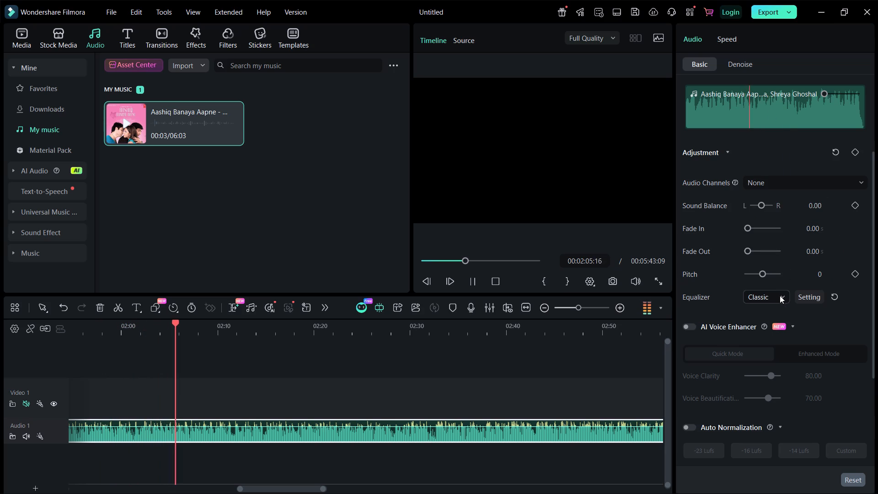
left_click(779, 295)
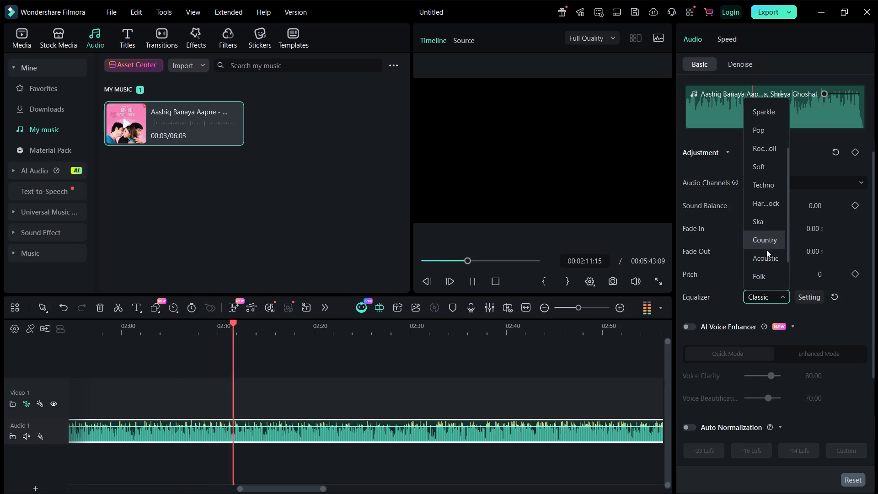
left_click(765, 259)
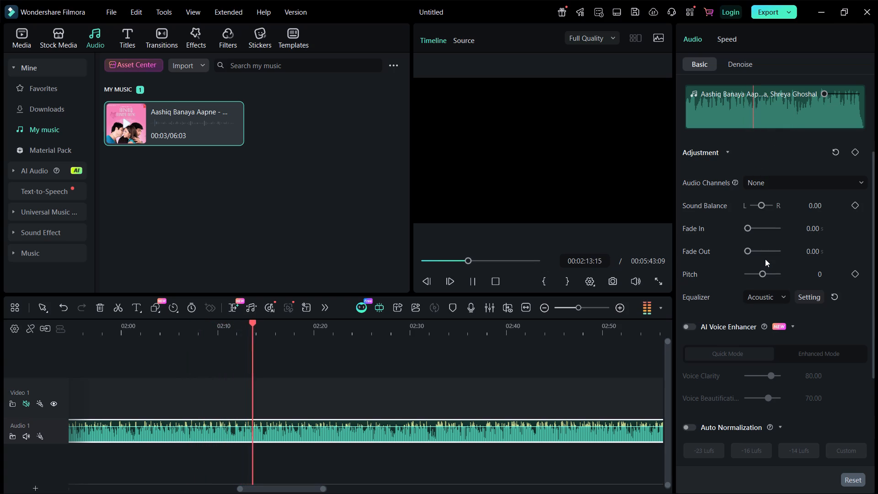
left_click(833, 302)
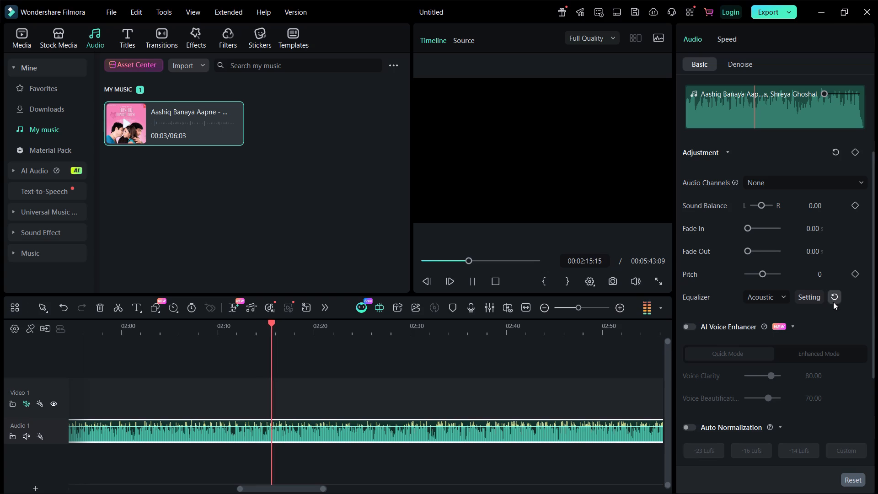
scroll(723, 324, "down", 1)
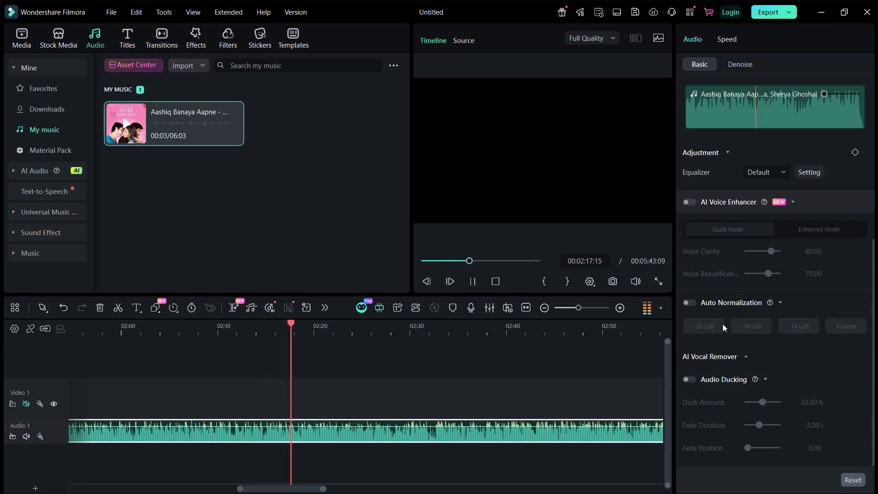
scroll(723, 324, "down", 1)
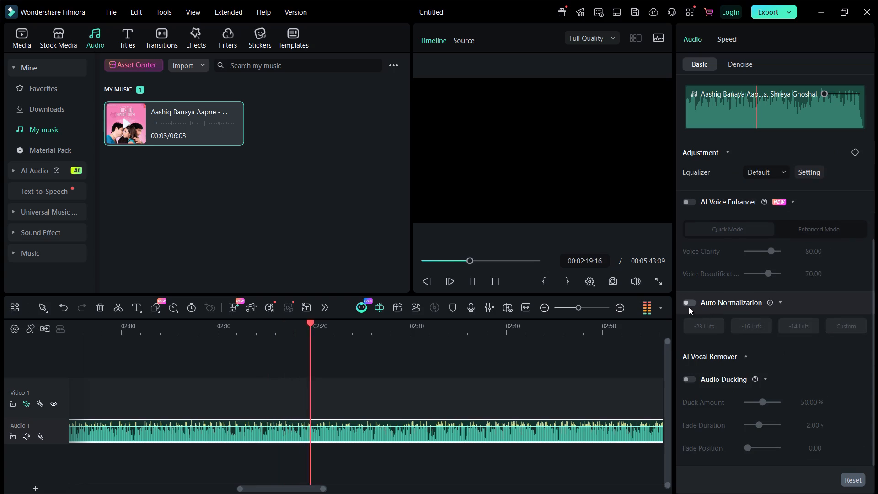
left_click(716, 205)
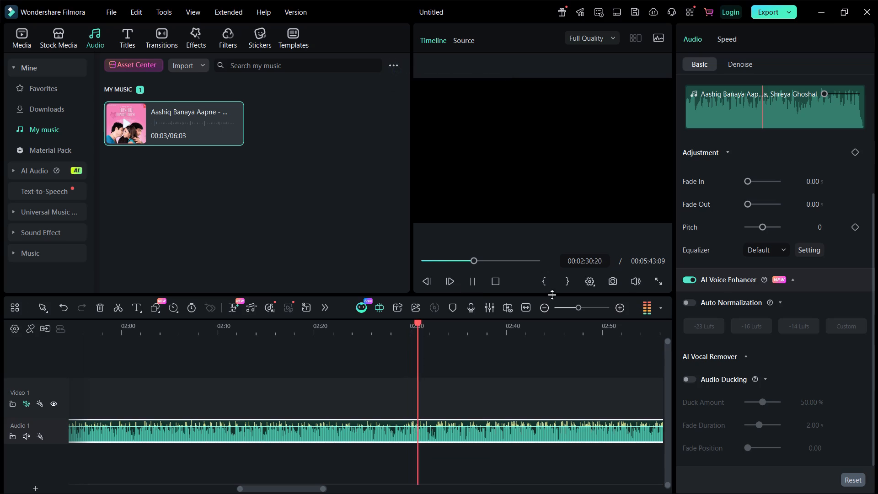
left_click(806, 281)
Set Voice Clarity to 100 and Voice Beautification to 100 in the voice enhancer's Quick Mode.
scroll(806, 281, "down", 1)
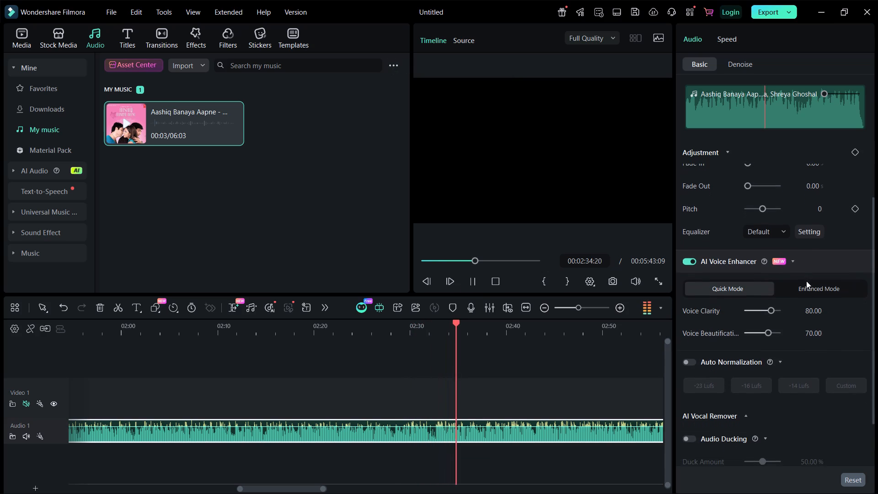
left_click_drag(772, 312, 716, 323)
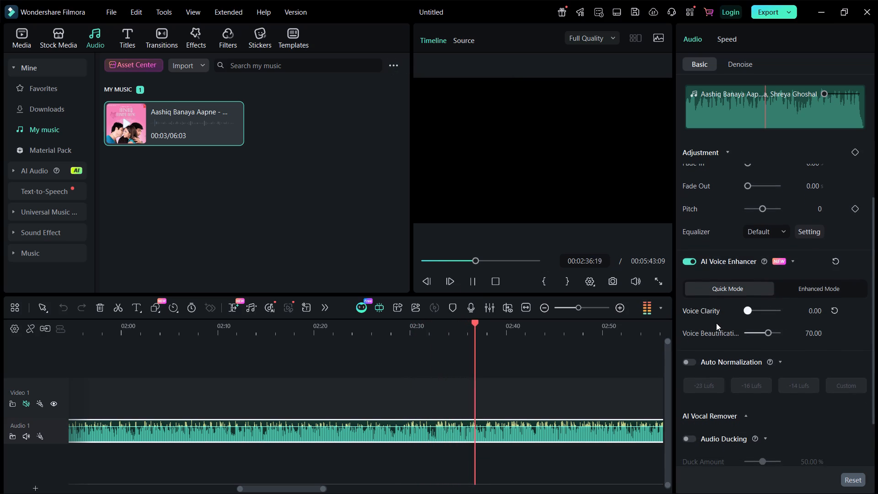
left_click_drag(716, 323, 835, 333)
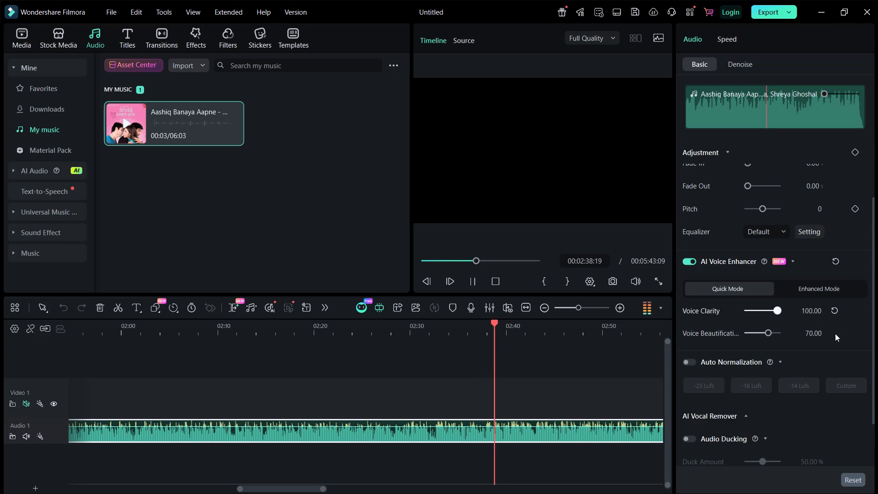
left_click_drag(835, 333, 827, 298)
left_click_drag(763, 336, 849, 353)
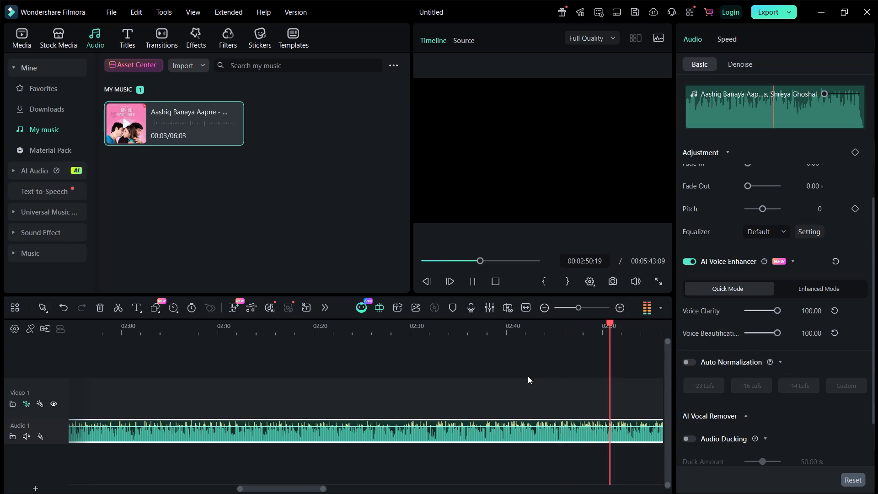
Listen to the enhanced song from about 2:50 to 2:59, following the playhead along the timeline.
left_click(503, 378)
double_click(503, 378)
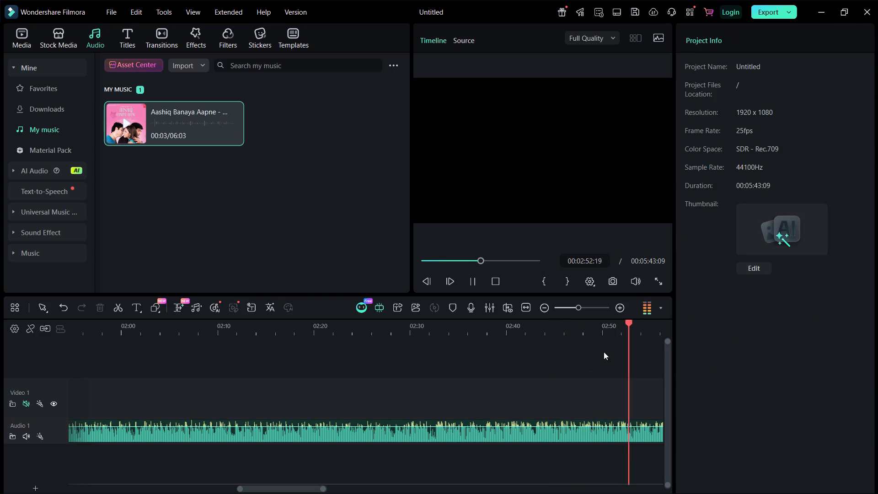
left_click(636, 322)
left_click_drag(636, 322, 588, 434)
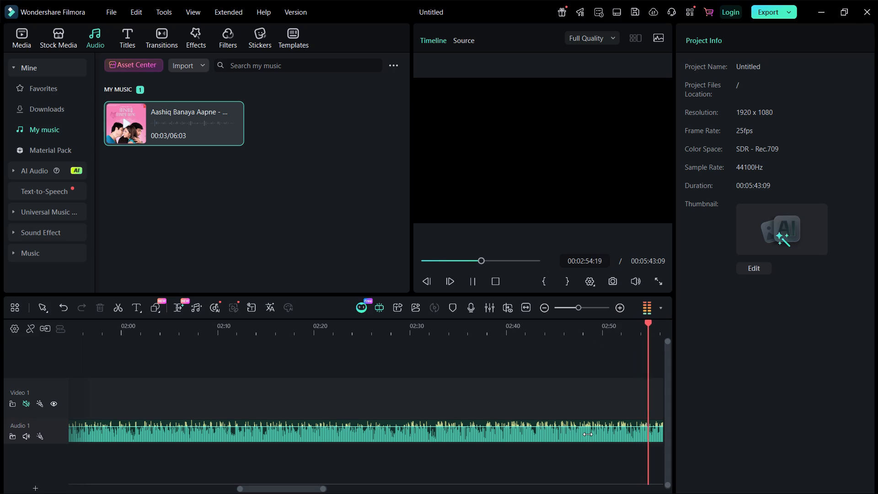
left_click_drag(588, 434, 593, 436)
left_click(593, 436)
scroll(409, 424, "right", 1)
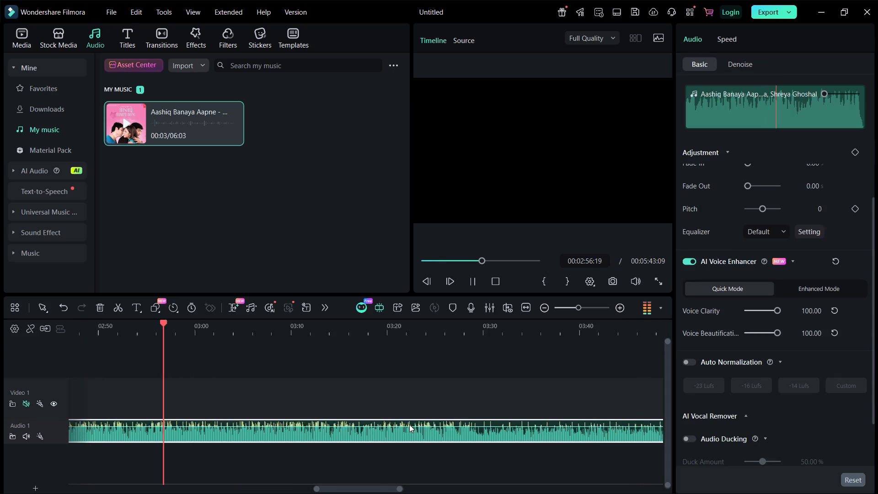
scroll(409, 424, "right", 2)
left_click(409, 424)
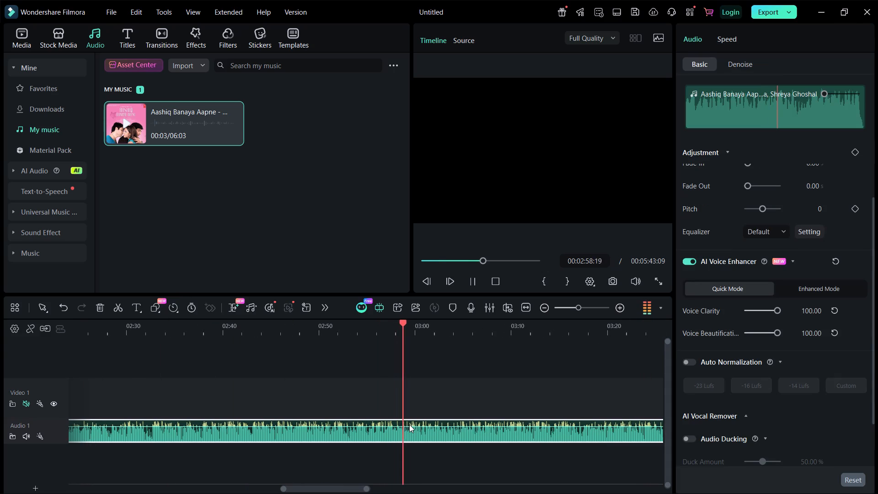
key("space")
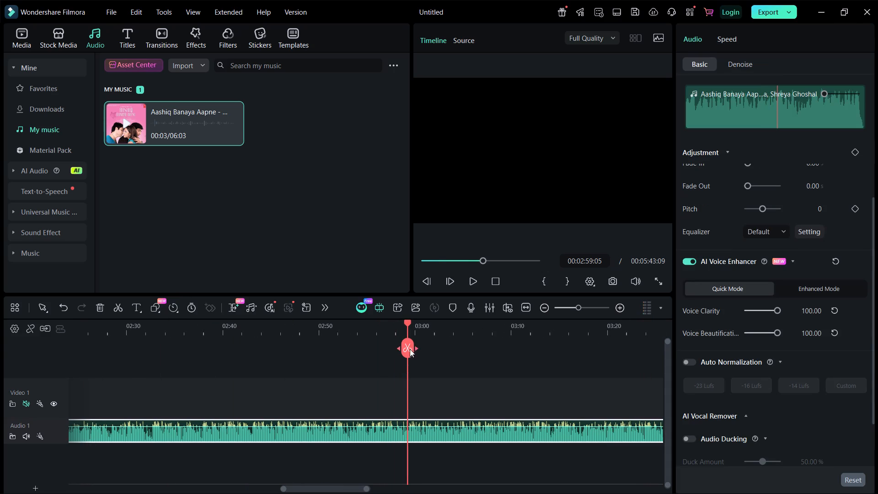
Replay the song from about 2:35 and split its clip at 00:02:37:22.
left_click_drag(412, 343, 170, 360)
key("space")
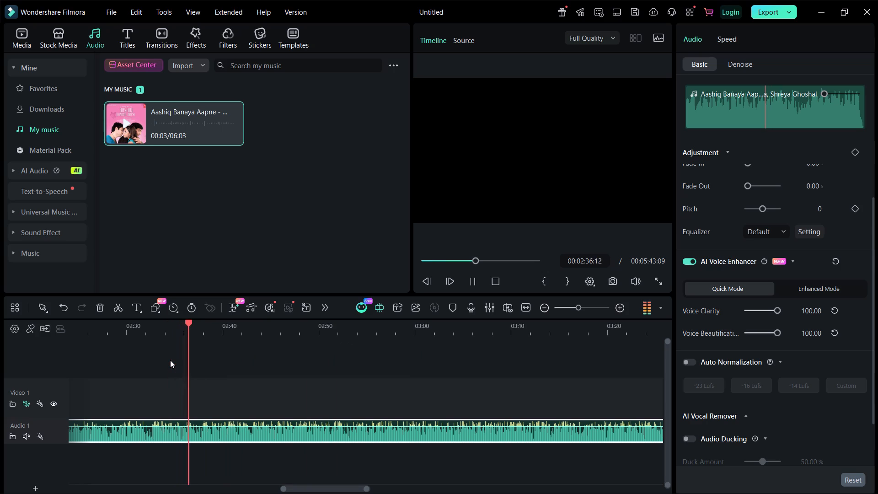
key("space")
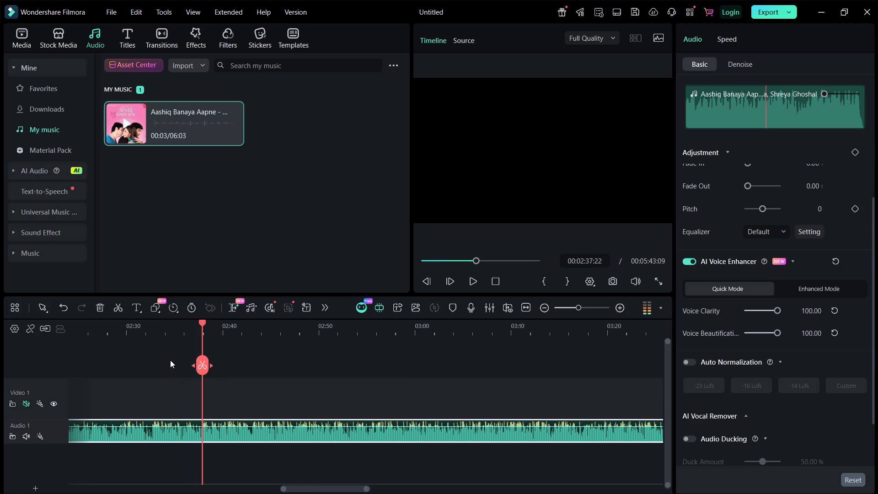
left_click(198, 370)
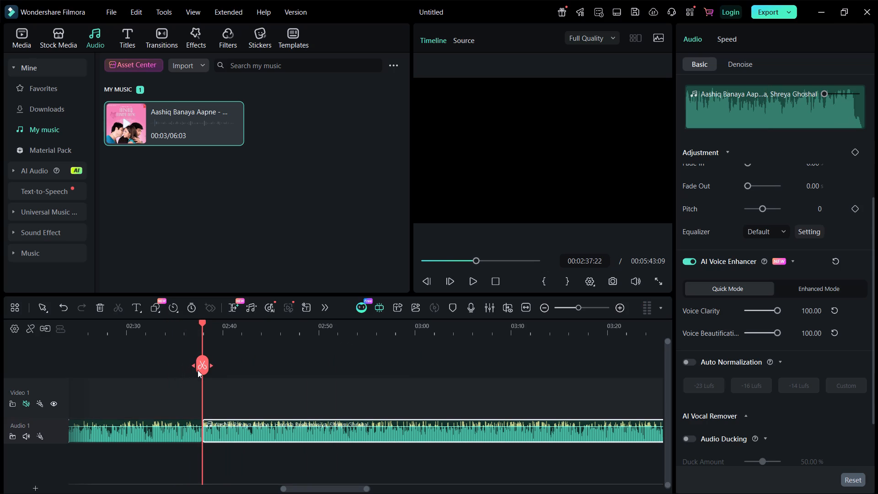
Move the second part of the split song onto a new audio track, starting at 00:00.
left_click_drag(242, 431, 23, 460)
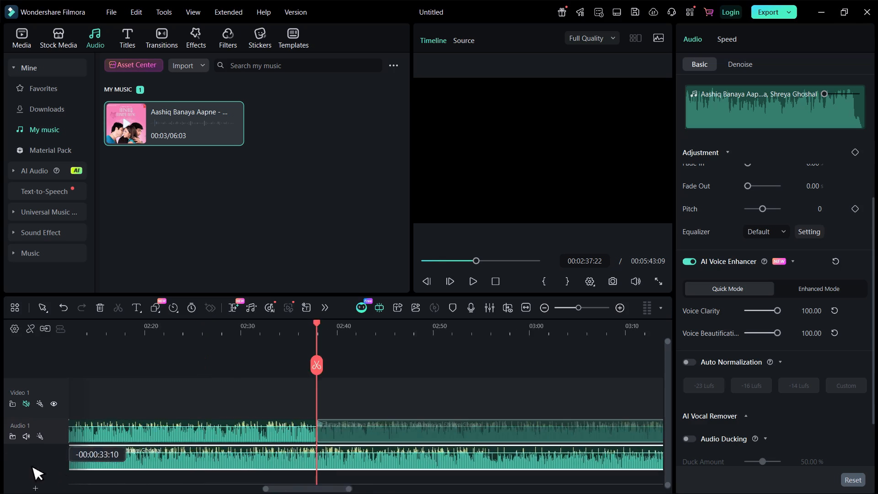
left_click_drag(23, 460, 8, 474)
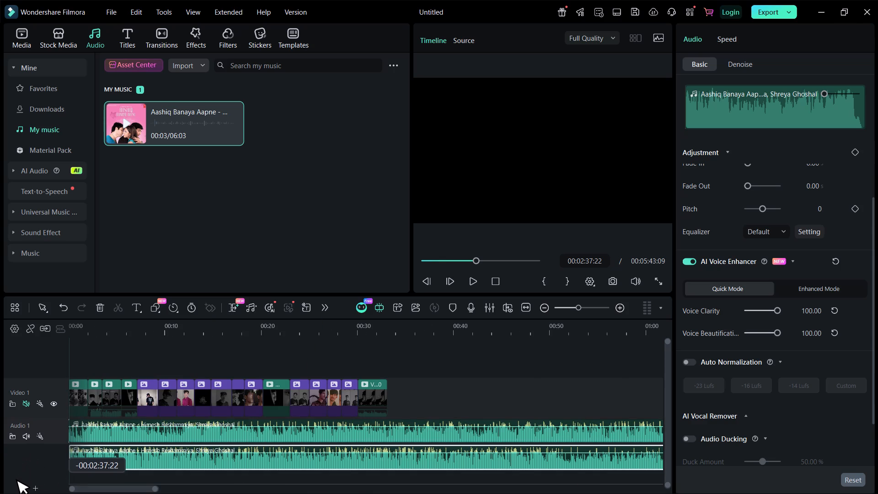
left_click_drag(8, 474, 3, 475)
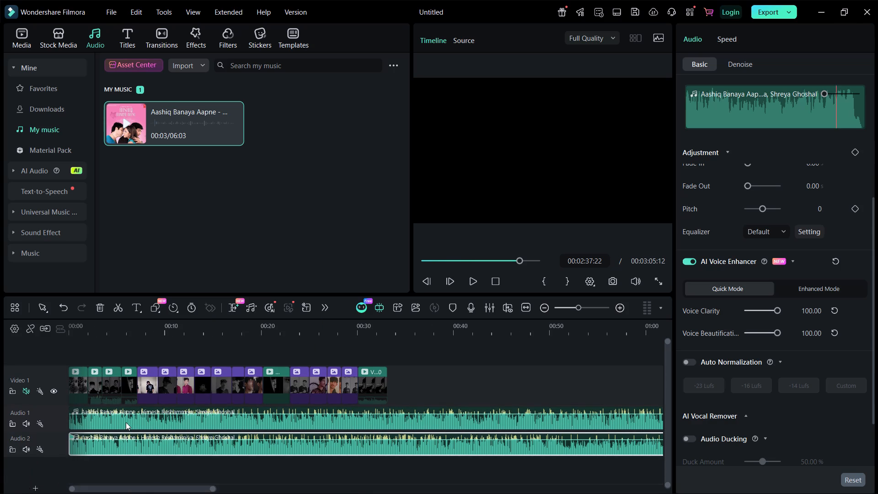
Mute the Audio 1 track holding the first part of the song.
scroll(145, 407, "right", 2)
left_click(123, 416)
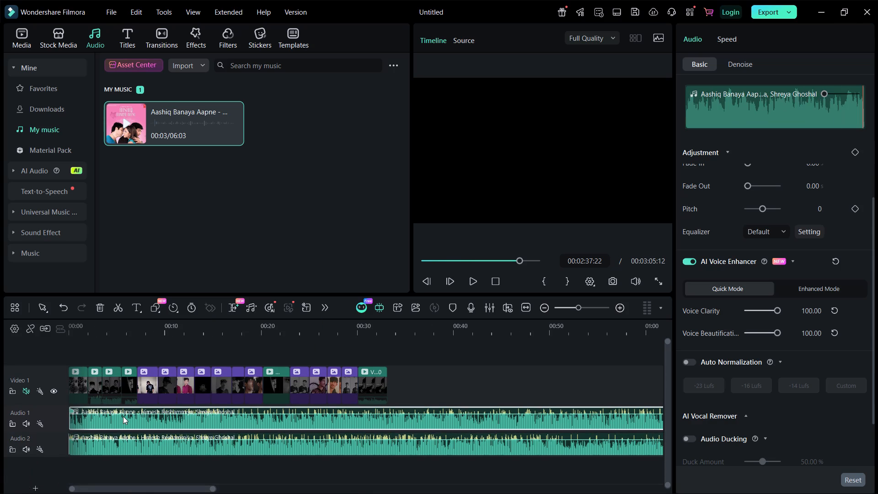
left_click(27, 424)
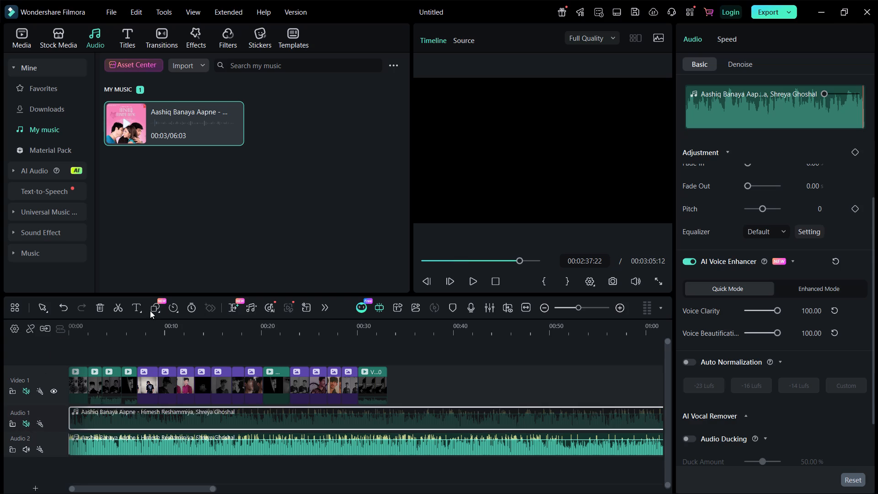
Play the project with the relocated song, and return to its beginning to review it with the video clips.
left_click(468, 284)
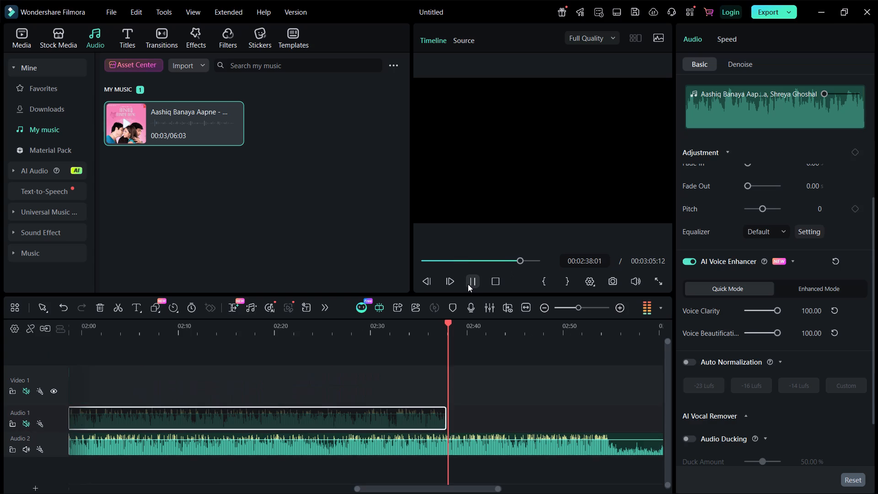
left_click(461, 358)
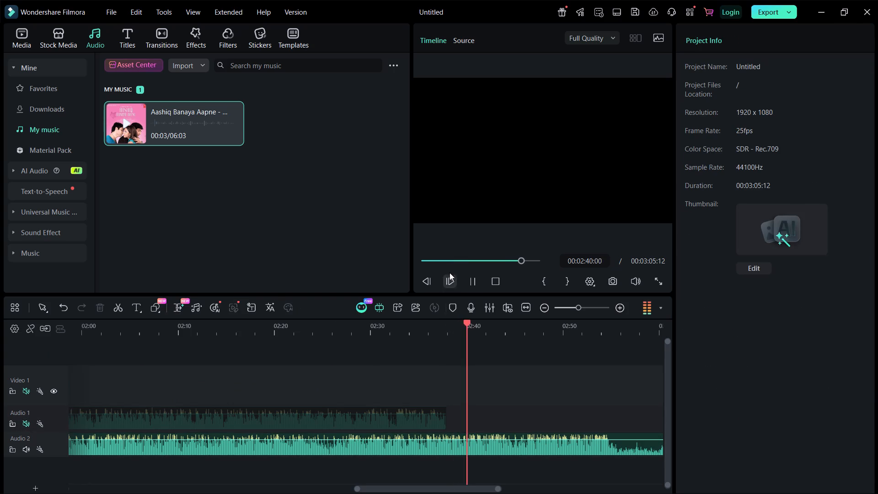
left_click_drag(449, 258, 397, 258)
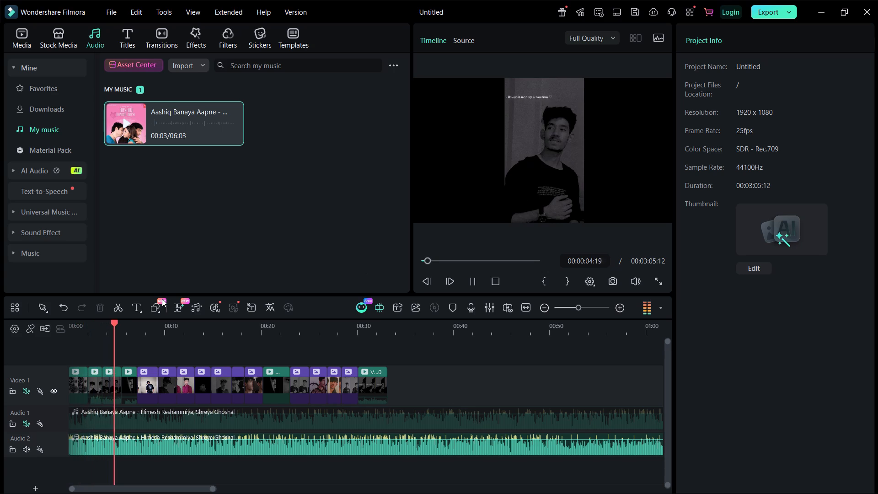
Move the first video clip past the last clip on Video 1, to about 35 seconds.
double_click(76, 383)
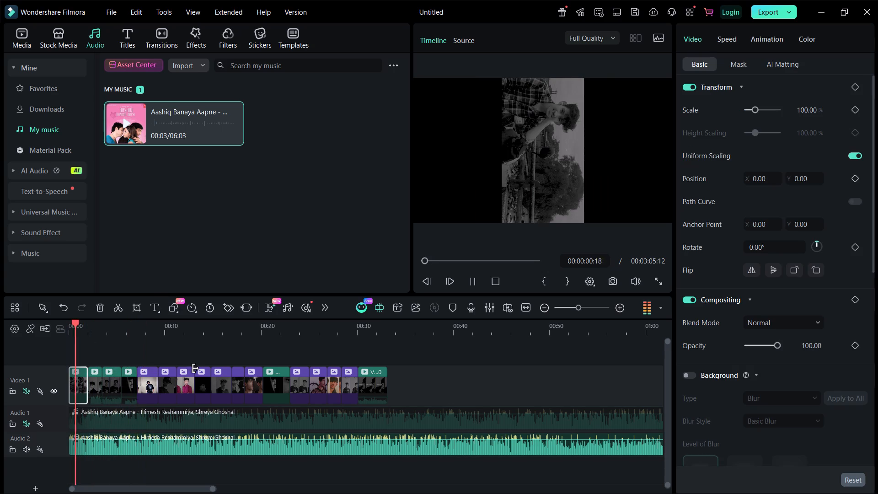
left_click_drag(82, 382, 418, 375)
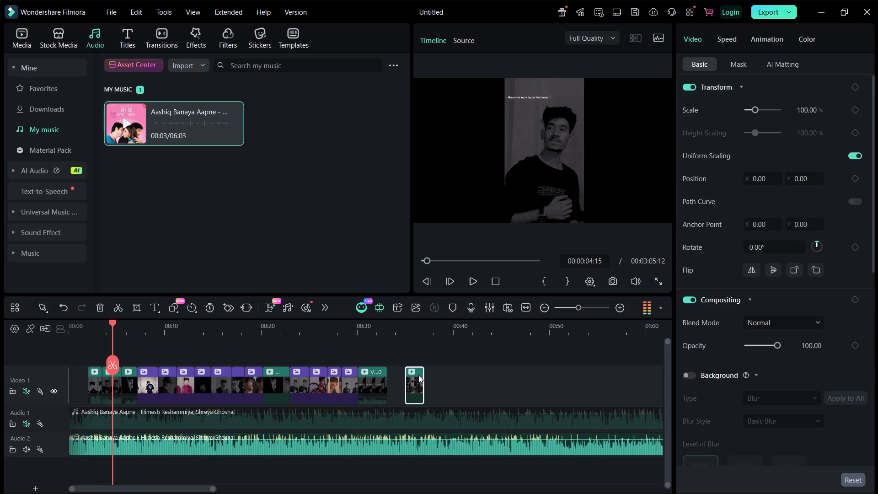
Delete the empty gap at the start of the Video 1 track.
left_click(81, 391)
key("Delete")
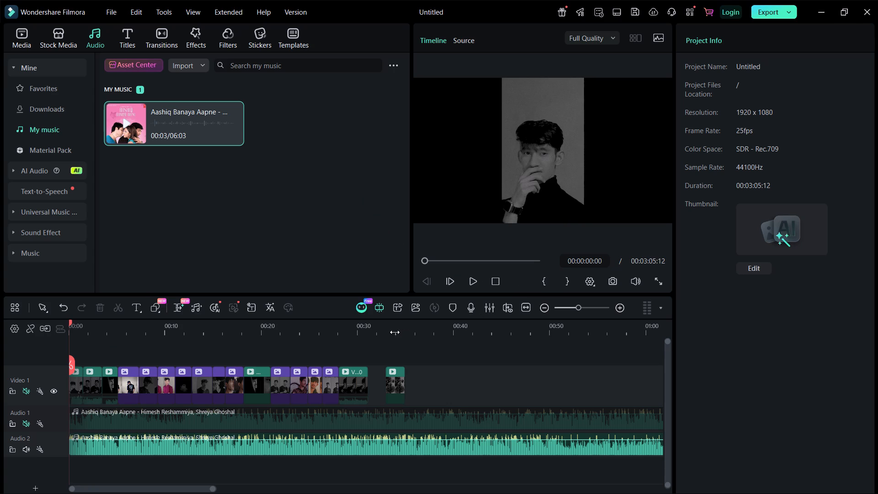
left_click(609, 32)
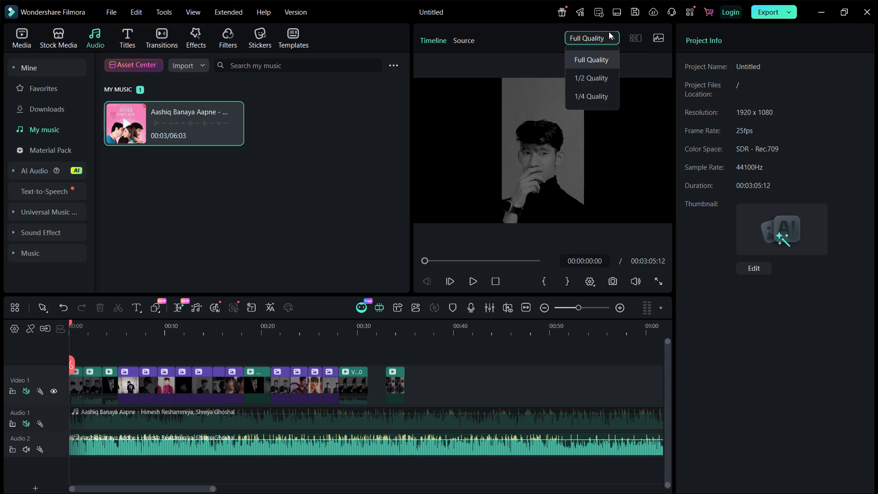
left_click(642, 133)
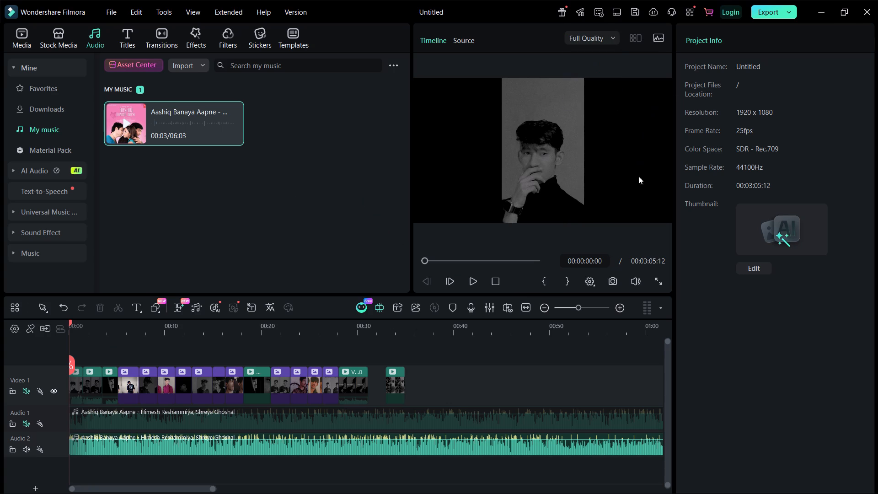
Change the project aspect ratio to 3:4 (Business).
left_click(594, 284)
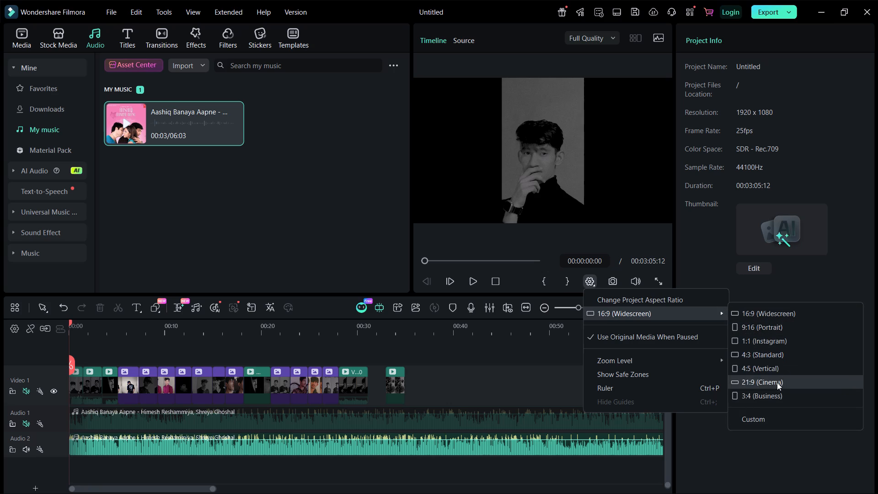
left_click(772, 396)
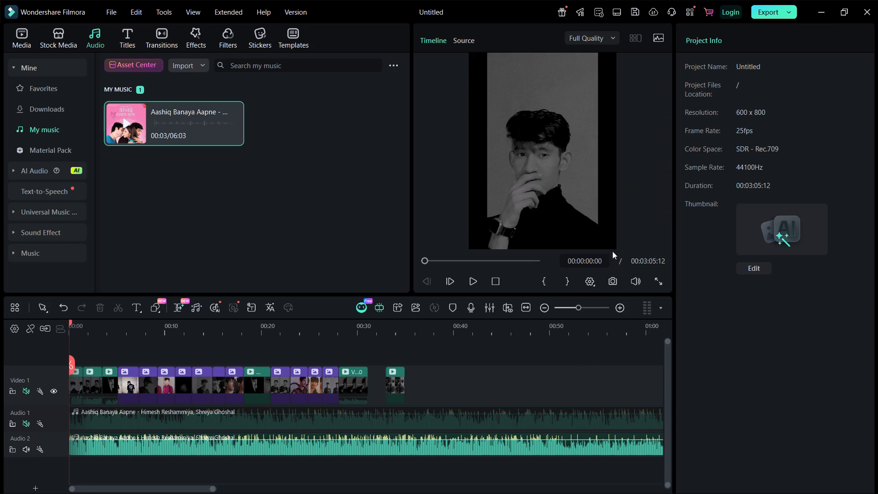
Enlarge the first video clip in the preview to a scale of about 142% to cover the frame's width.
left_click(574, 212)
scroll(574, 212, "up", 1, "ctrl")
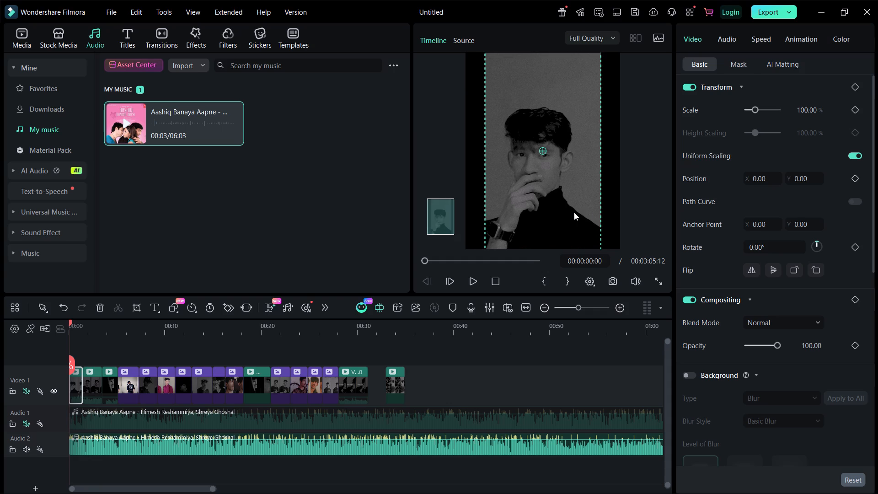
scroll(559, 168, "up", 3, "ctrl")
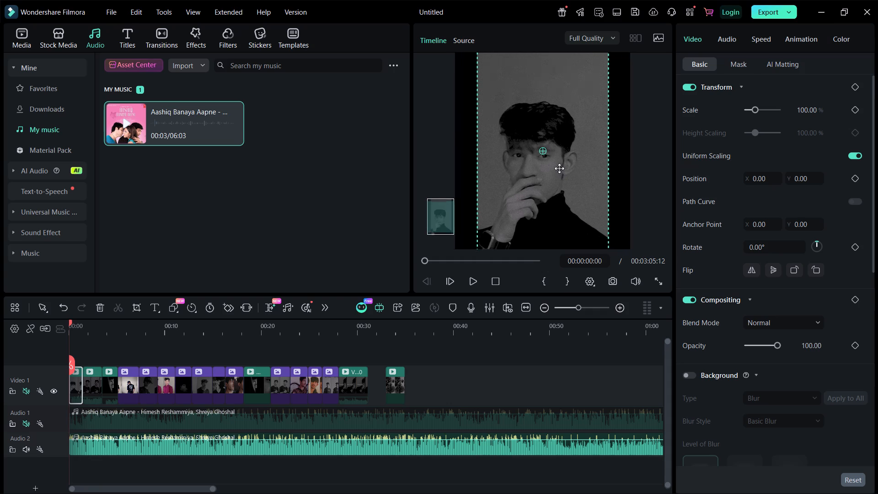
scroll(559, 168, "up", 1, "ctrl")
scroll(559, 168, "down", 3, "ctrl")
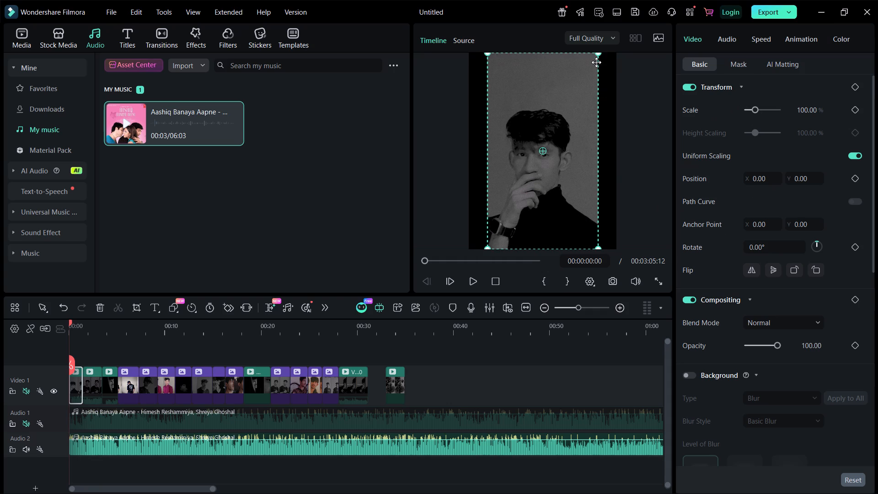
left_click_drag(598, 55, 638, 50)
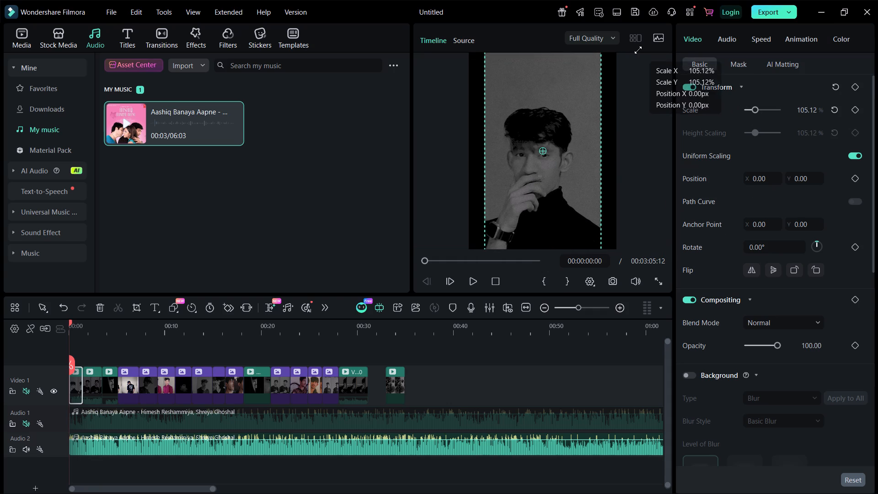
left_click_drag(638, 50, 806, 14)
Play on to the second video clip and set its scale to 200%.
key("space")
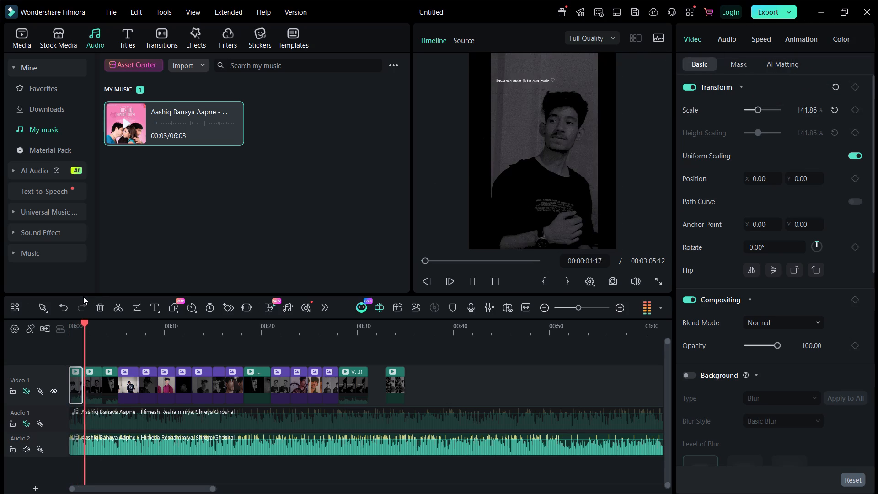
key("space")
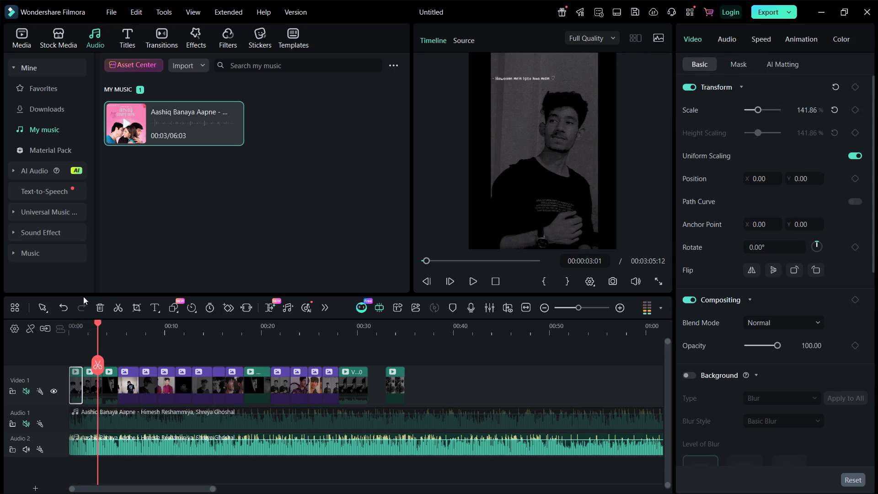
left_click(516, 160)
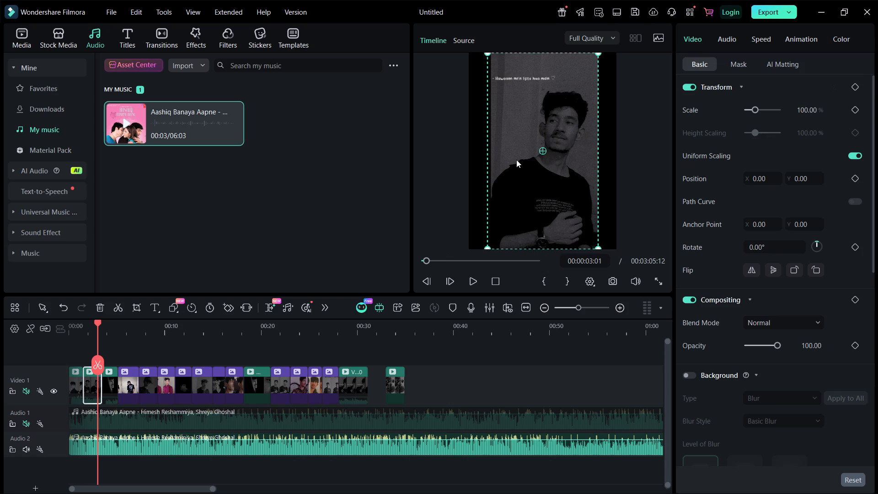
scroll(737, 271, "left", 2)
left_click_drag(754, 109, 766, 105)
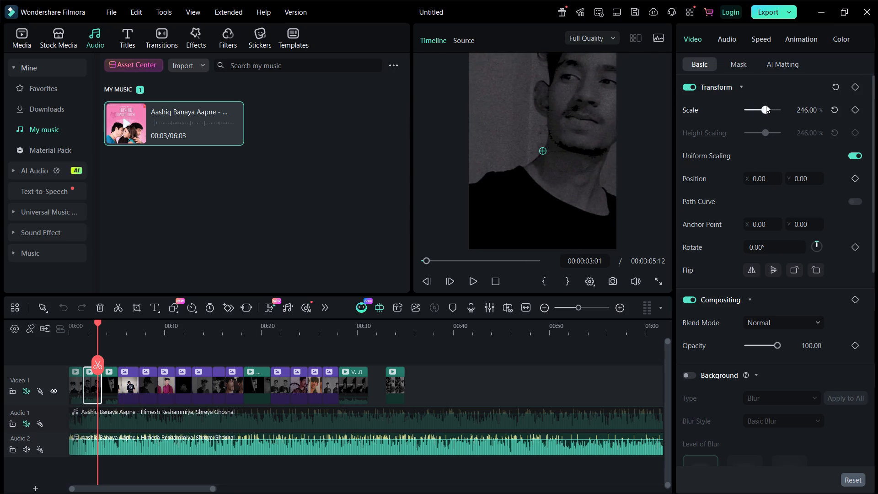
left_click_drag(766, 105, 763, 103)
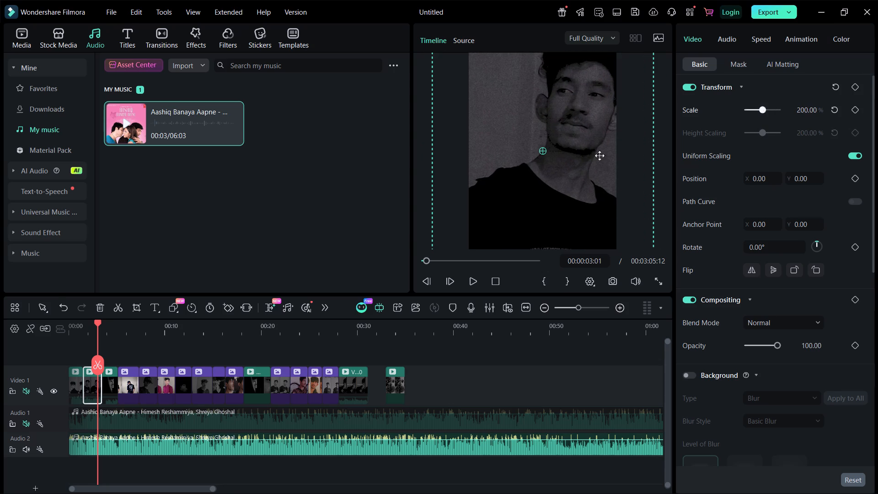
Select the first photo clip, play on to it, and set its scale to 215% to fill the frame.
left_click(109, 386)
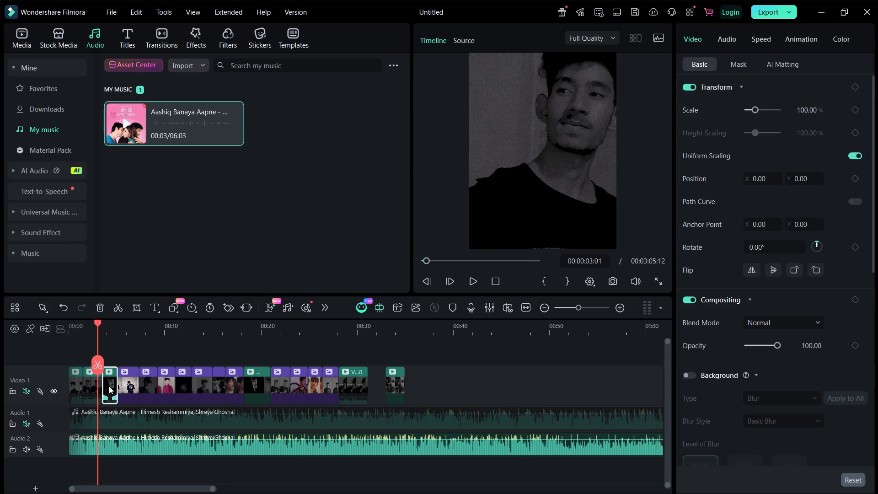
left_click(109, 386)
left_click(130, 383)
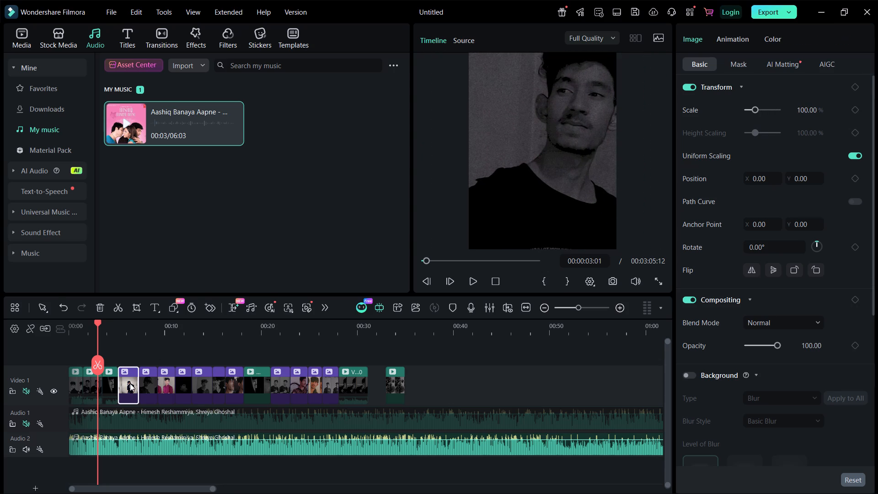
key("space")
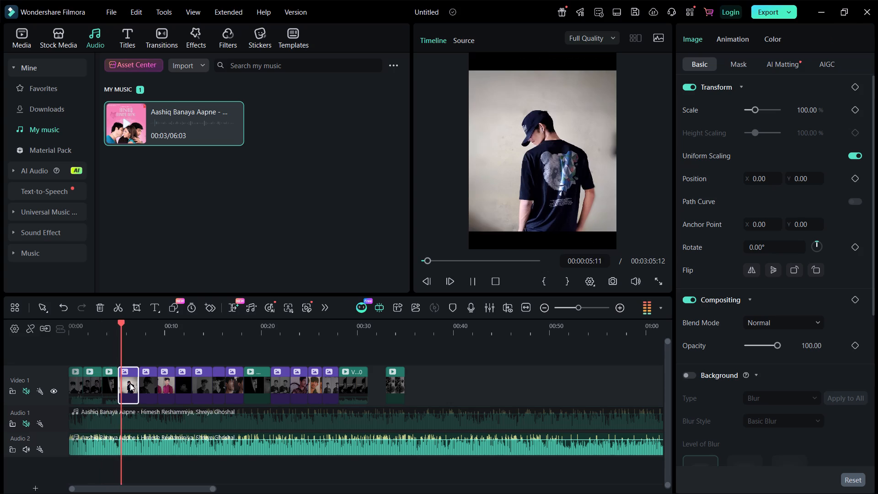
key("space")
left_click(526, 206)
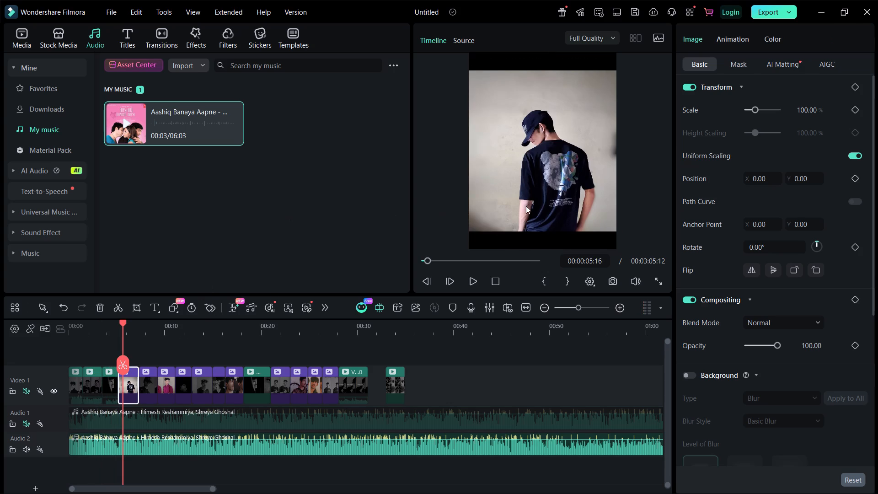
left_click_drag(754, 110, 764, 109)
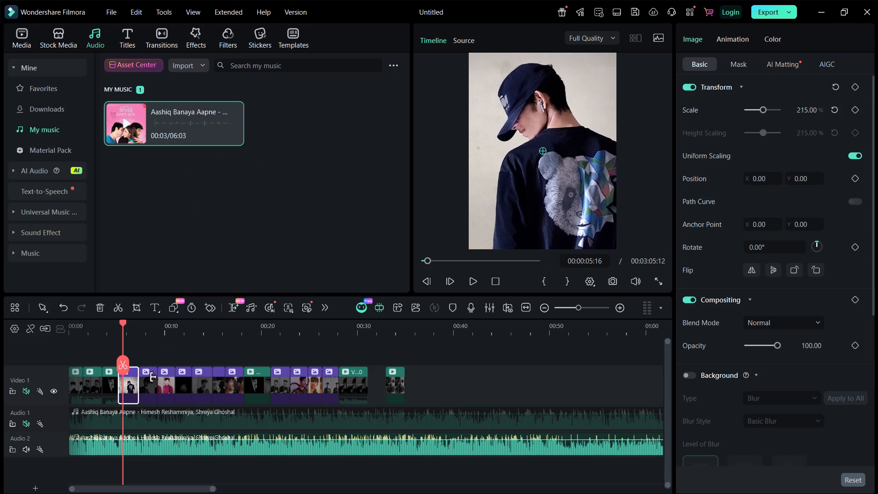
Apply the Black & White color preset to the first photo clip.
left_click(776, 40)
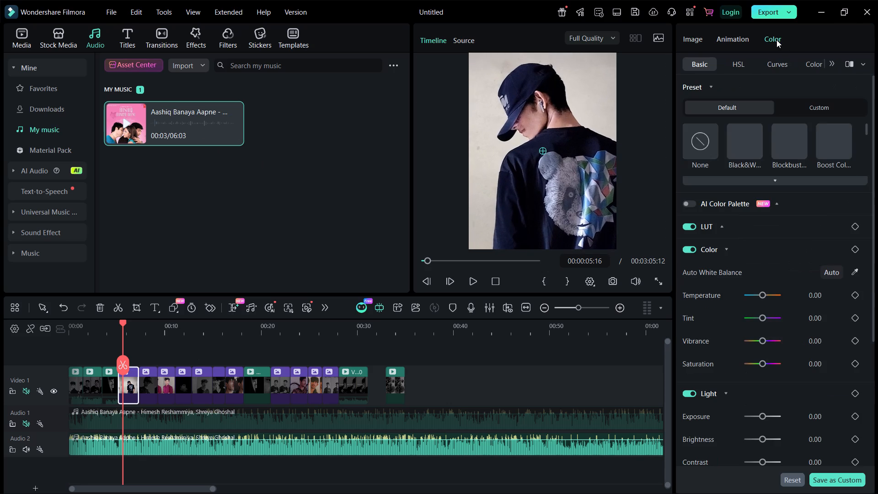
left_click(744, 152)
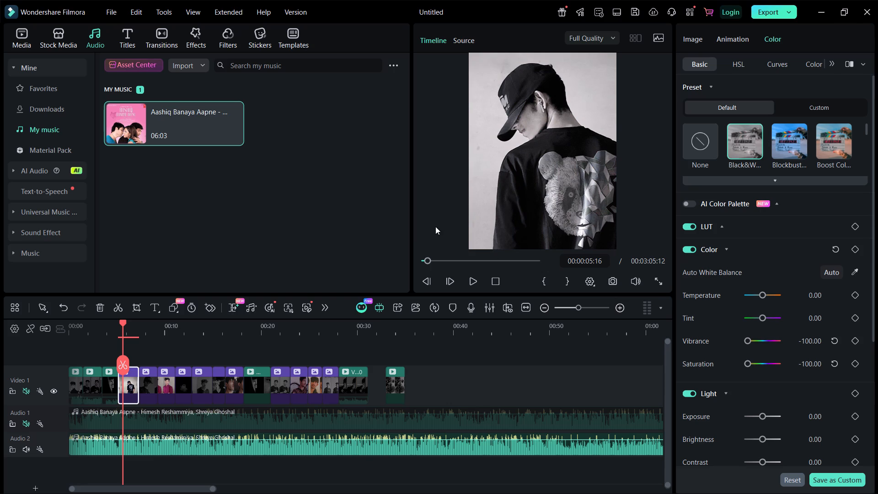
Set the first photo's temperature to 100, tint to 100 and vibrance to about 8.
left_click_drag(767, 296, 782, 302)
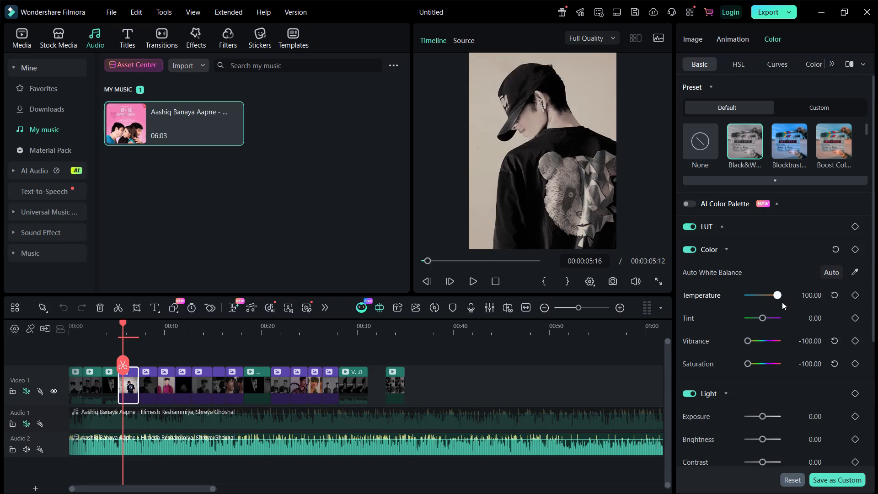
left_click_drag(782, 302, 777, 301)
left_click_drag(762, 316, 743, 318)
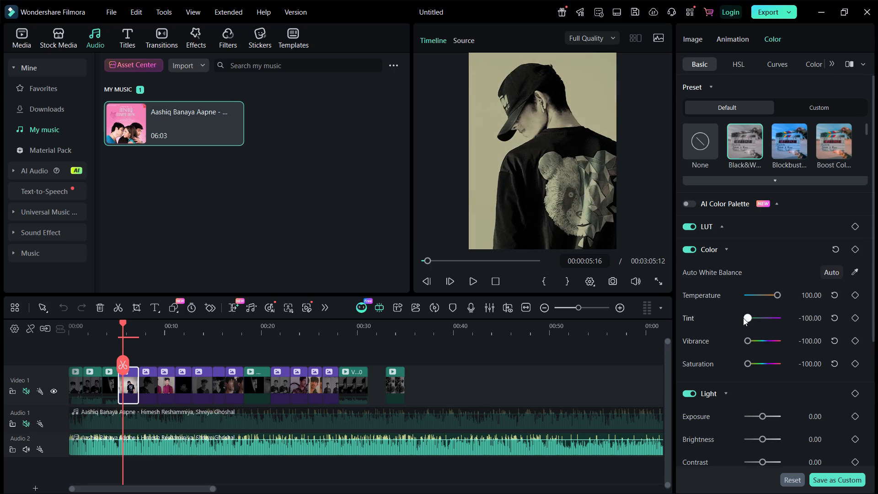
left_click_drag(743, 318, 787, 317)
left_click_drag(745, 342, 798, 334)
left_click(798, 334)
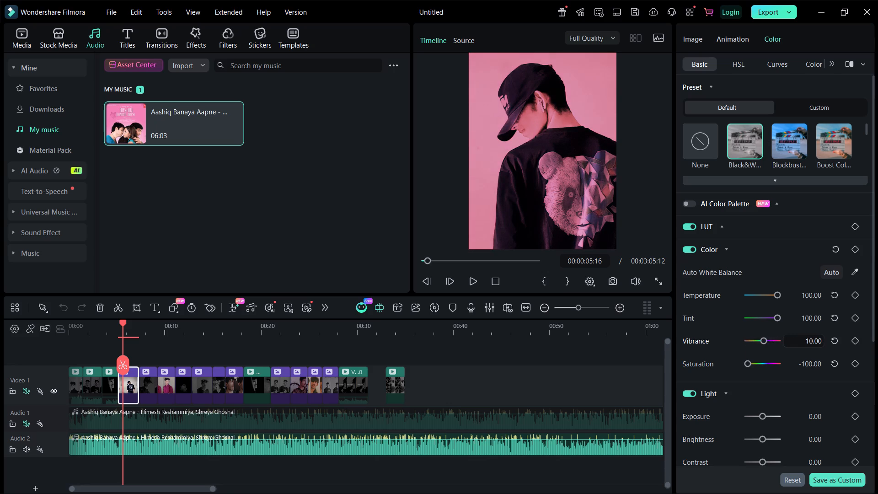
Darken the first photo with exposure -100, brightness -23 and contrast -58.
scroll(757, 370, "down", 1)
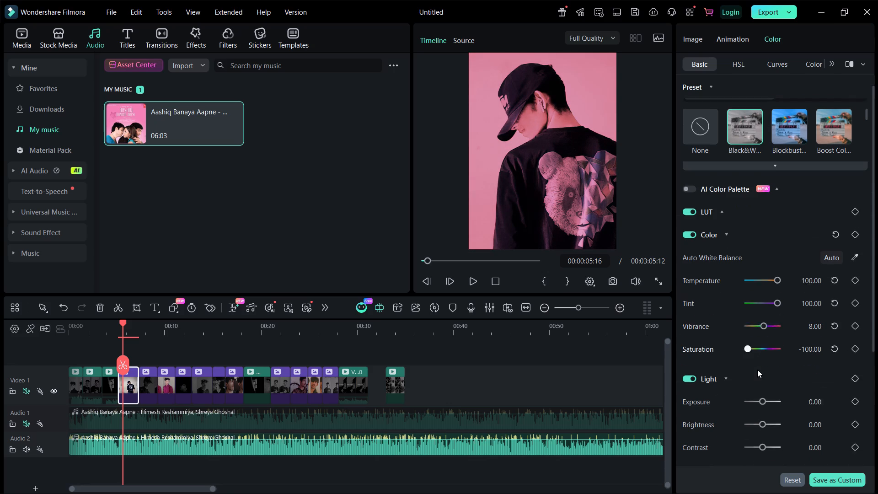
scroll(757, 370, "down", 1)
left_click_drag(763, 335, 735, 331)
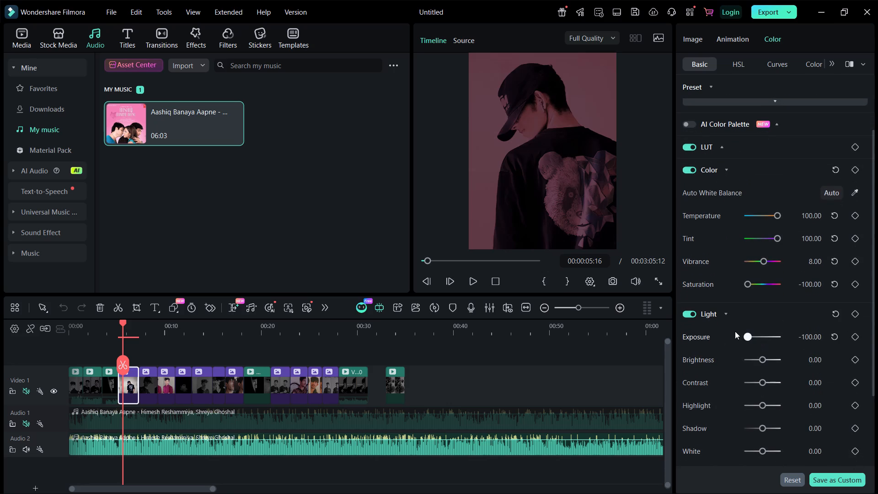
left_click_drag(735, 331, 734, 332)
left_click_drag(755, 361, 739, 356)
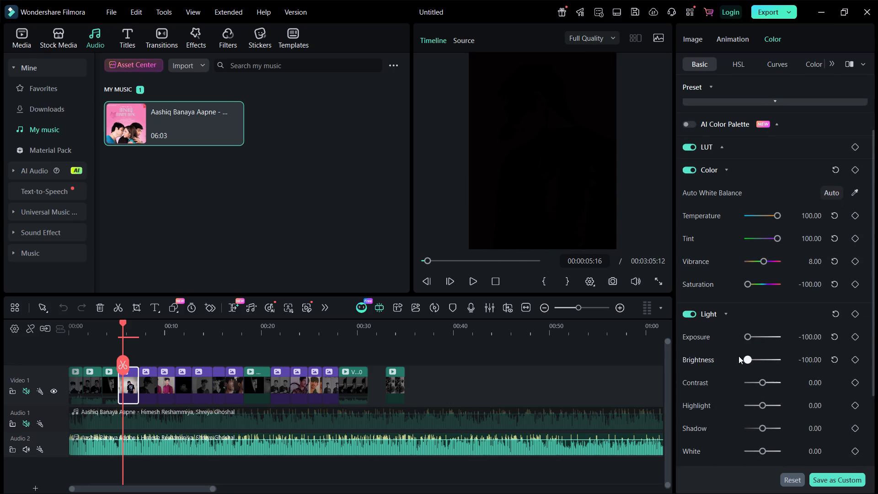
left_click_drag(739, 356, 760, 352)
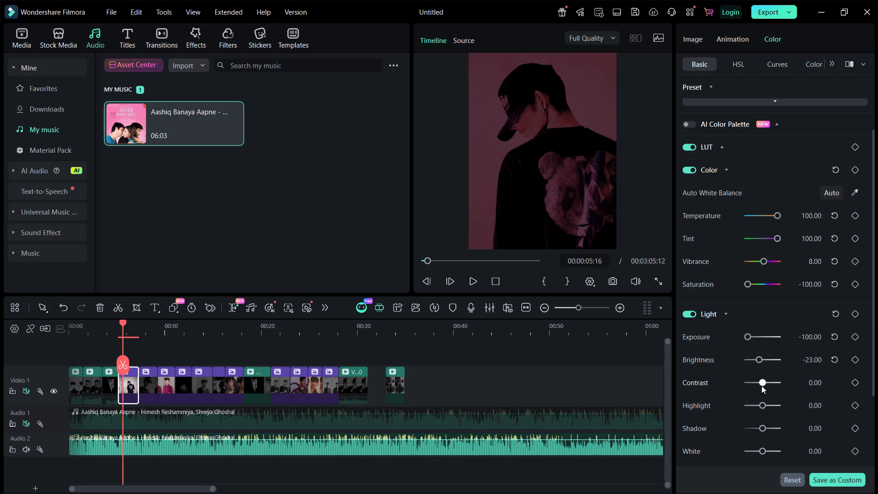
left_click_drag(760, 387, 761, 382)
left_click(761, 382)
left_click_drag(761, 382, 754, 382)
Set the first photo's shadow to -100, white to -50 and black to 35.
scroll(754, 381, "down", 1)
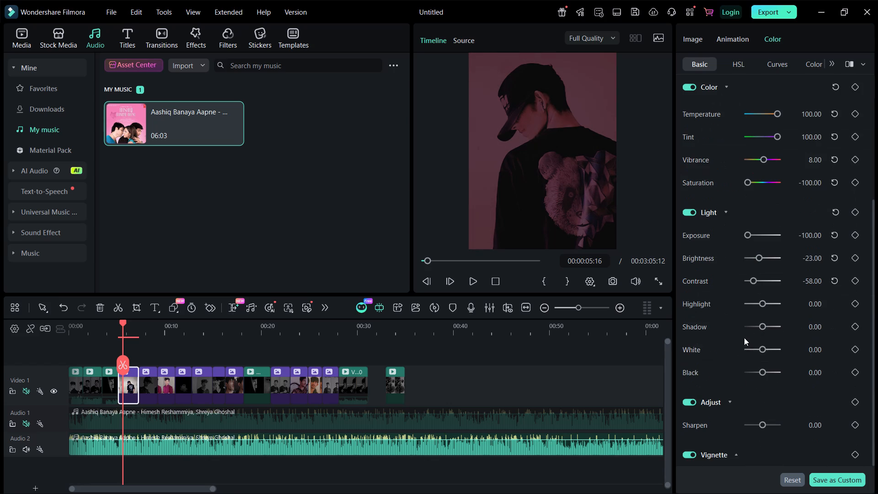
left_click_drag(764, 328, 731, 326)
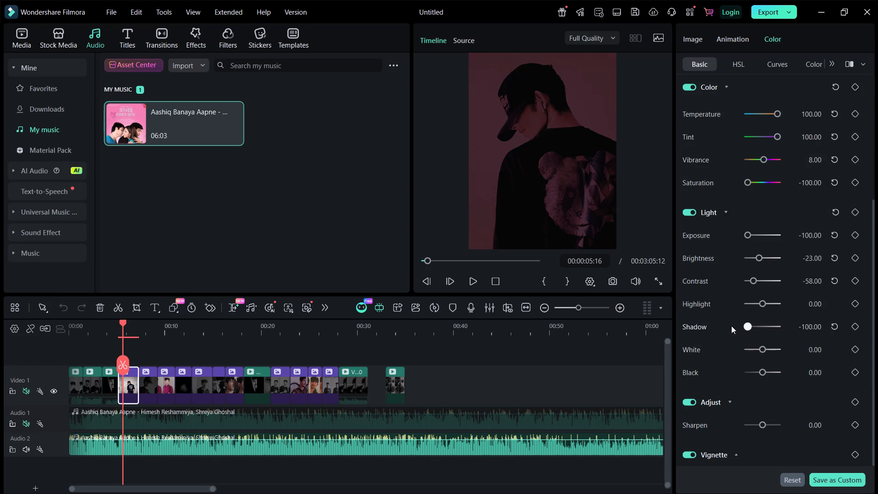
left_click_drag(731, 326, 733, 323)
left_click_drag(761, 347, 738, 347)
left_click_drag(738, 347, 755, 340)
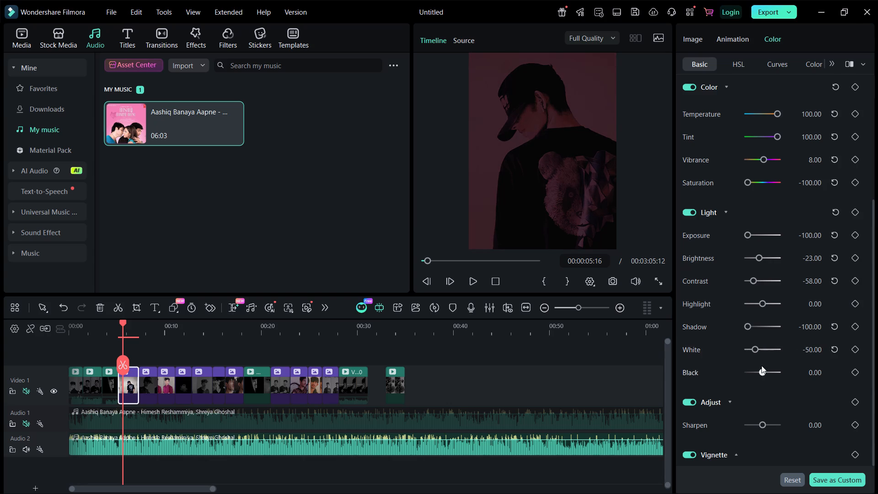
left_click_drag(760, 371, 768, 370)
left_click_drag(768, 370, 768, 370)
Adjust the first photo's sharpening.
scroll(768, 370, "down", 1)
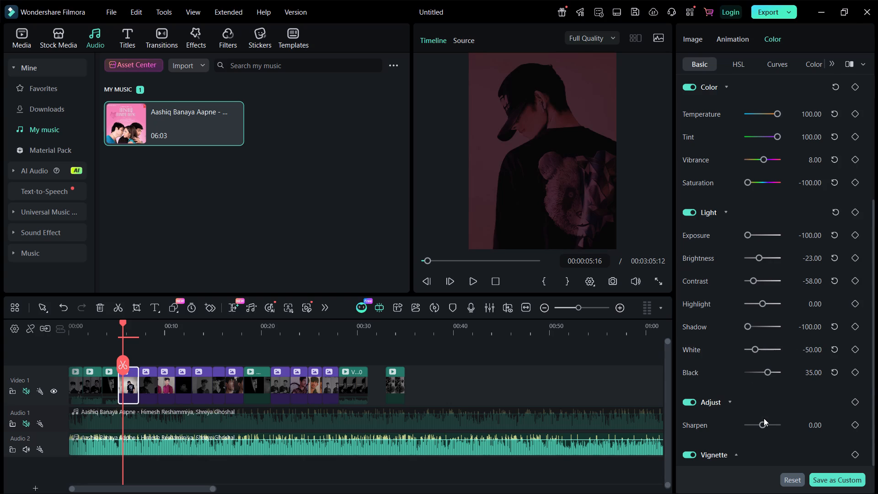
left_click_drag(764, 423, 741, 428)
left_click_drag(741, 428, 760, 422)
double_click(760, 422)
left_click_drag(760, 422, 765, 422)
Reset the first photo's color adjustments and reapply the plain Black & White preset.
scroll(765, 422, "up", 1)
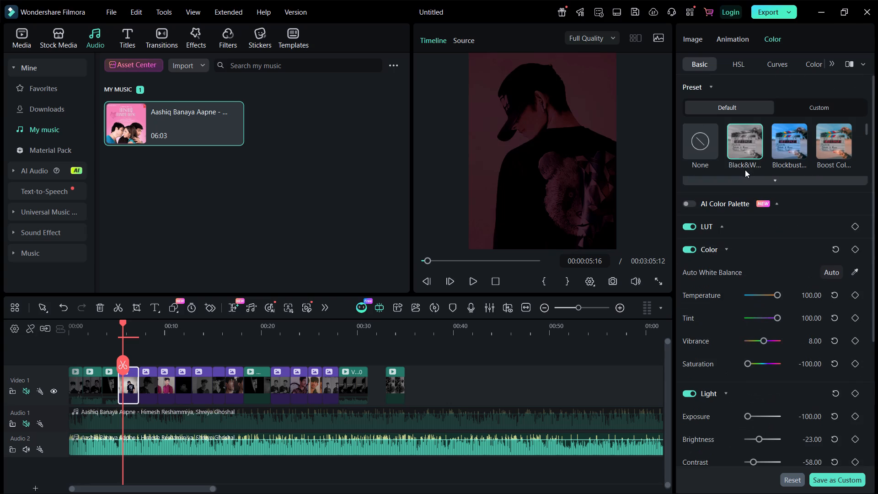
left_click(832, 248)
left_click(745, 145)
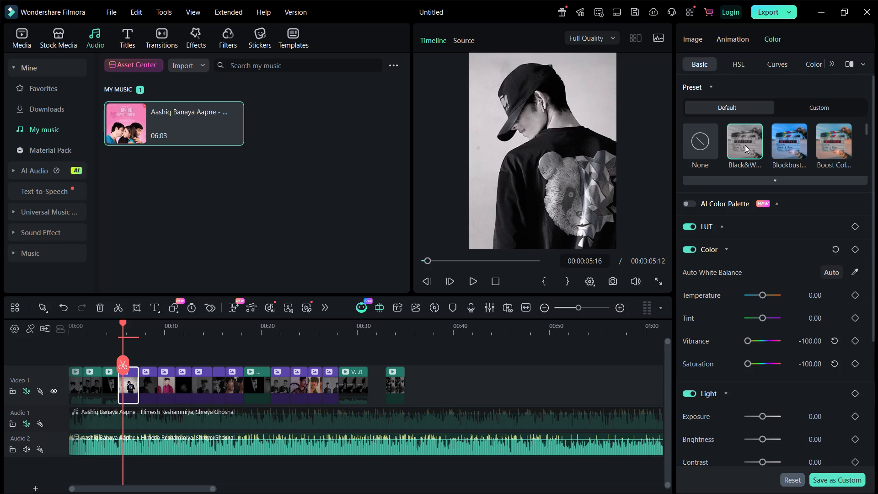
Play on past the first photo and set the second photo clip's scale to 215%.
key("space")
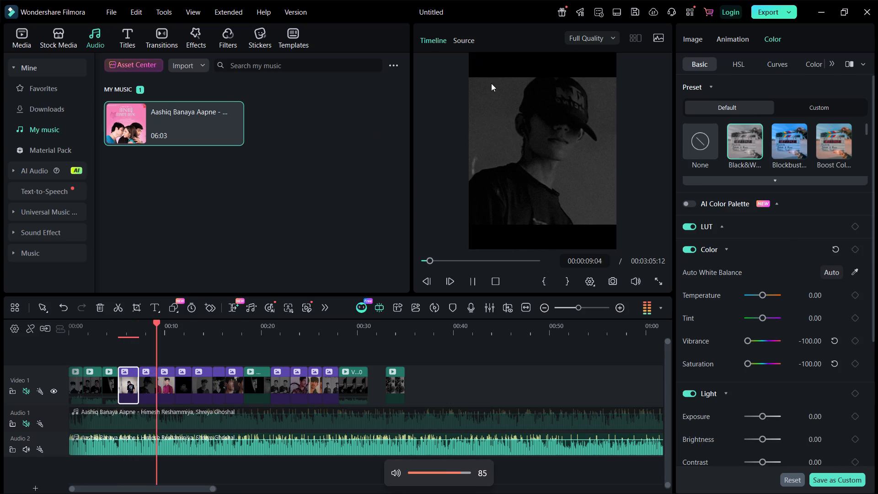
left_click(491, 83)
left_click(152, 386)
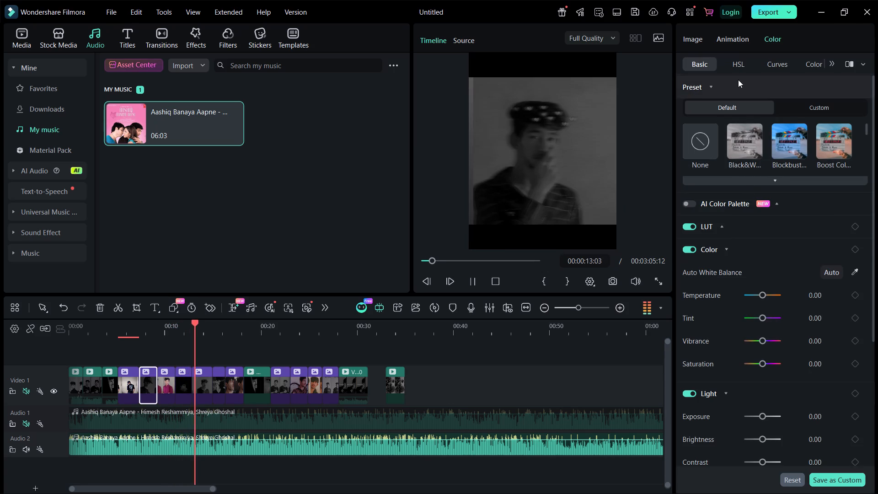
left_click(695, 39)
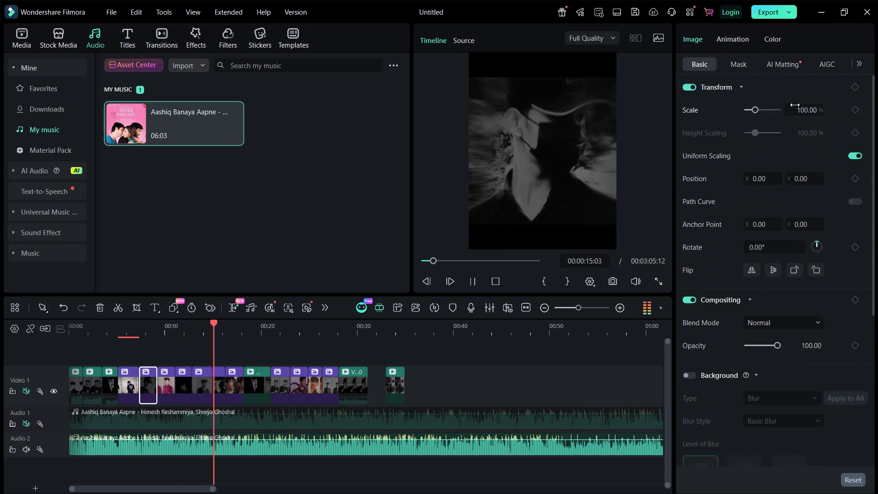
left_click(764, 108)
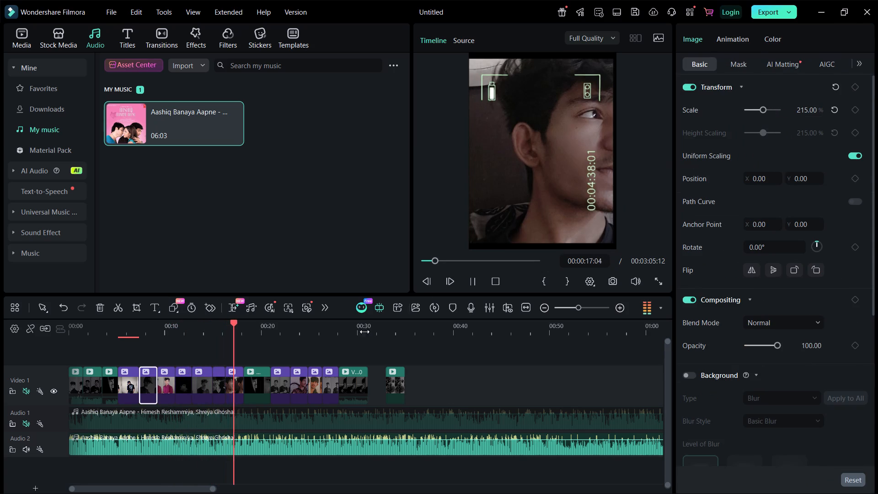
Stop playback, return to the fourth photo clip and set its scale to 177%.
left_click(165, 376)
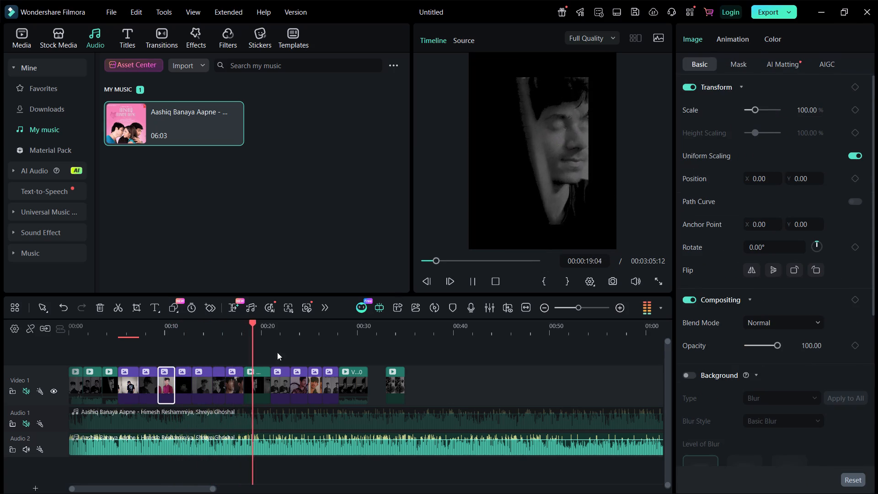
left_click(186, 386)
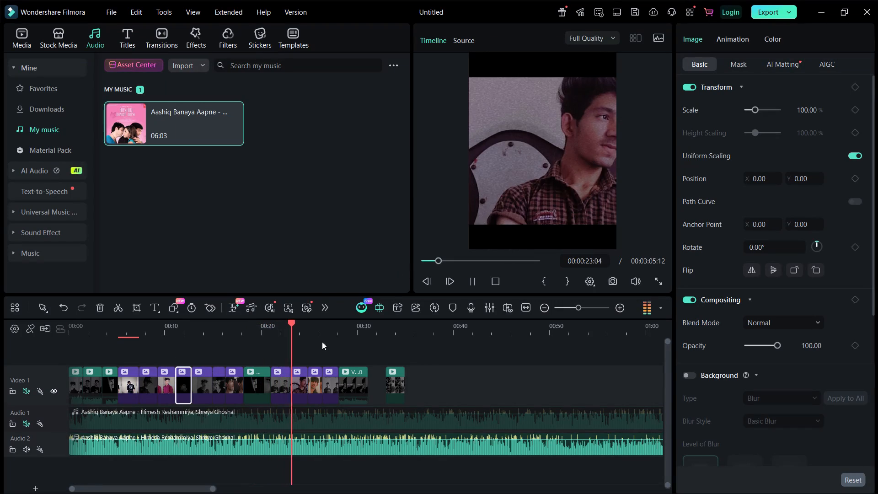
left_click(301, 352)
key("space")
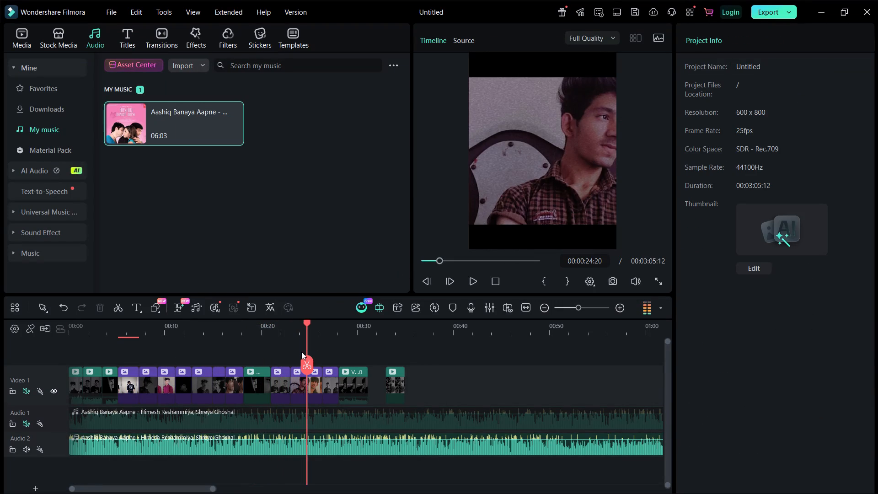
left_click_drag(303, 360, 149, 369)
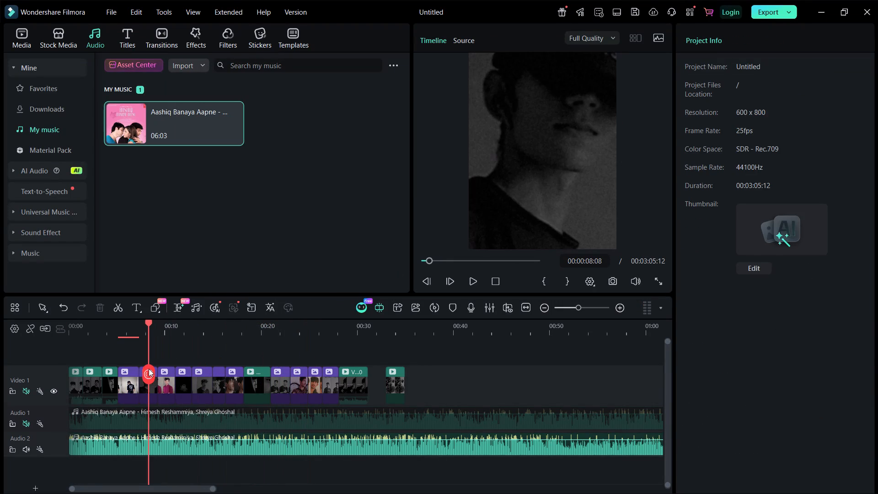
left_click_drag(149, 369, 162, 369)
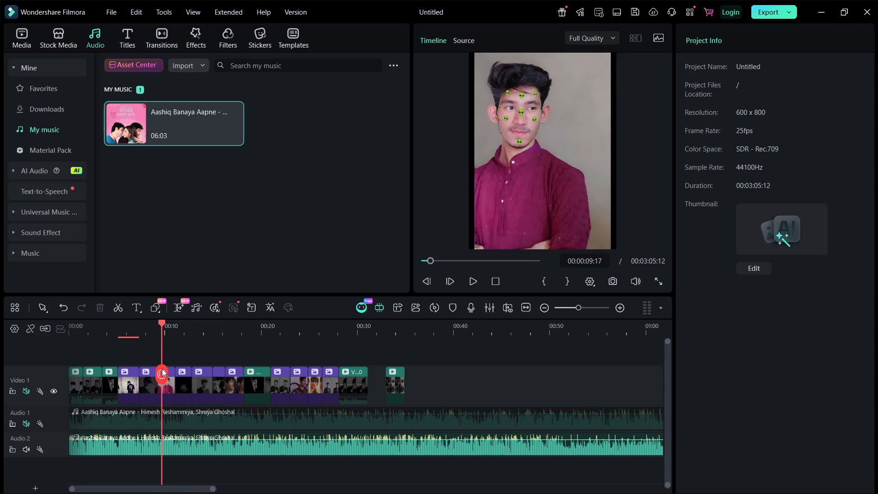
left_click_drag(162, 369, 179, 367)
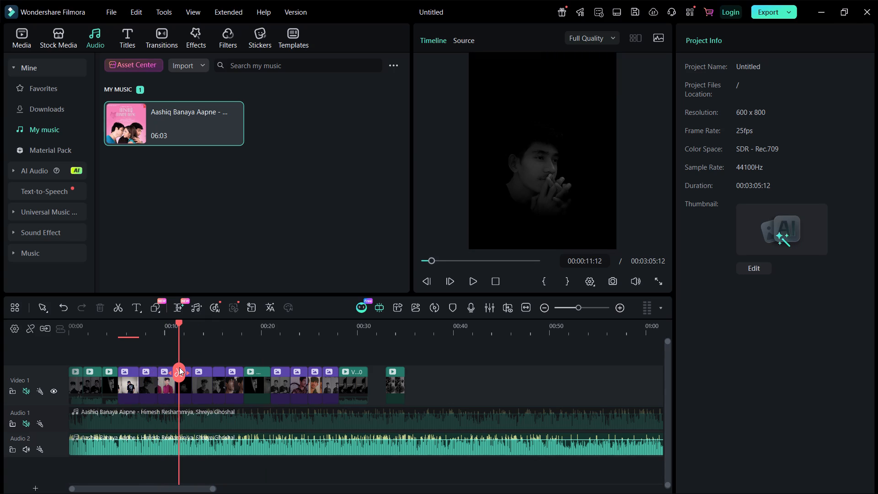
left_click(183, 393)
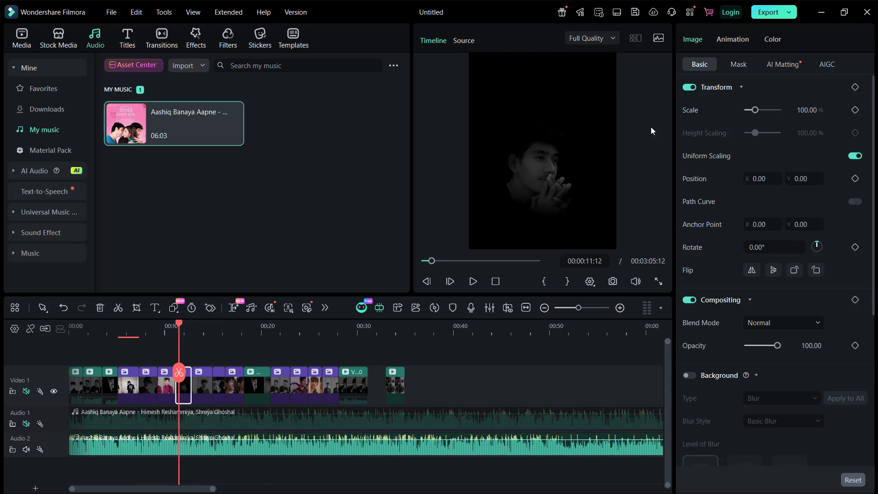
left_click(755, 107)
left_click_drag(755, 107, 756, 107)
left_click_drag(756, 107, 761, 106)
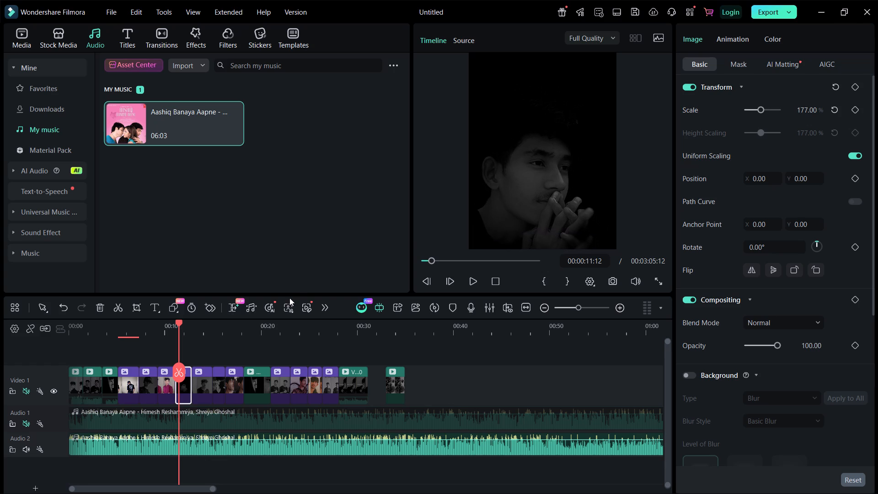
Set the fifth photo clip's scale to 208% to fill the frame.
left_click(203, 394)
left_click(203, 394)
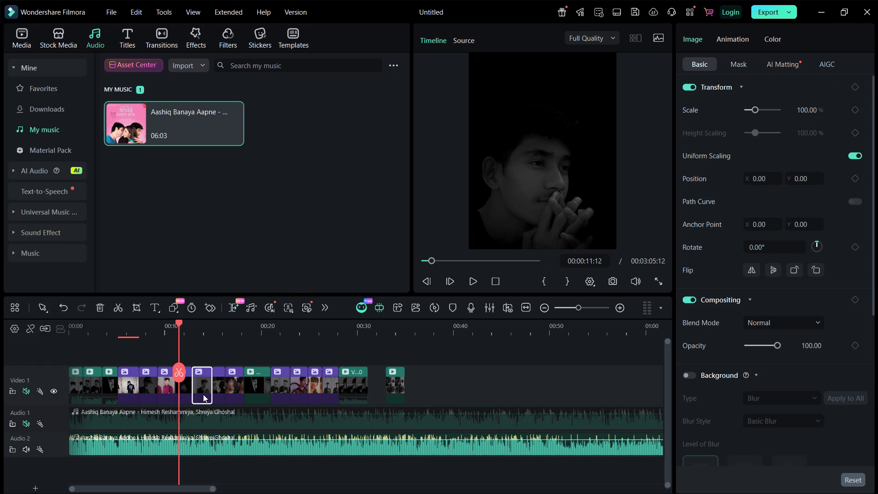
left_click_drag(184, 375, 203, 375)
left_click(517, 164)
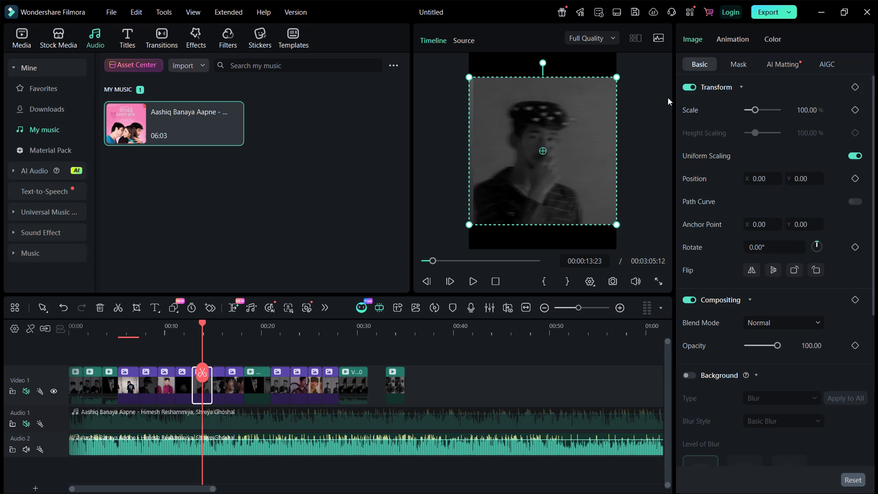
left_click(766, 104)
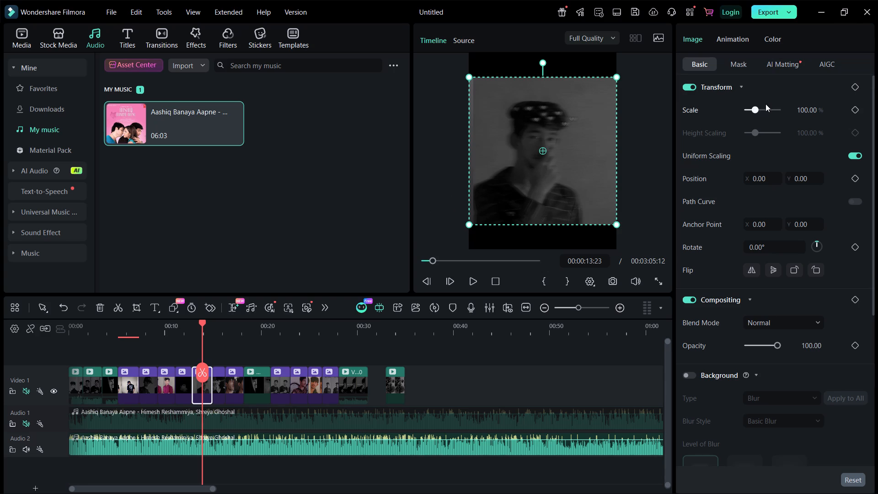
left_click(763, 107)
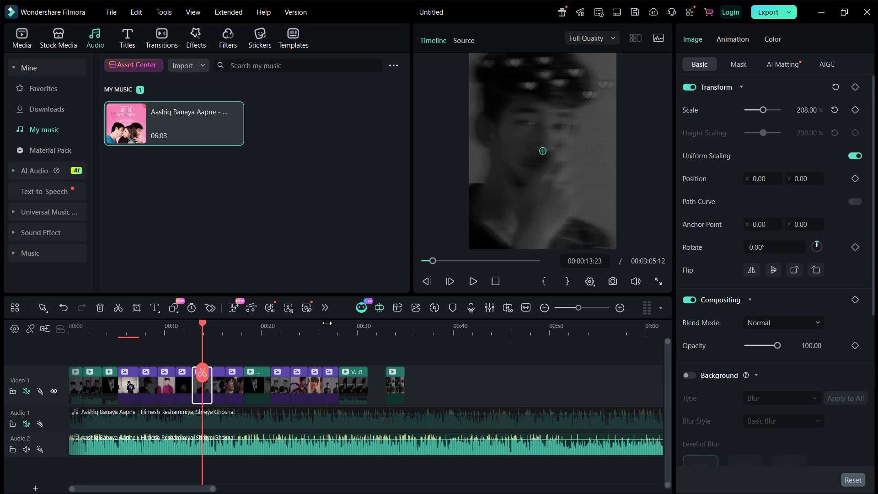
Enlarge the sixth photo clip freehand in the preview, anchored at its bottom-left corner, undoing any shift of the clip on the timeline.
left_click(223, 384)
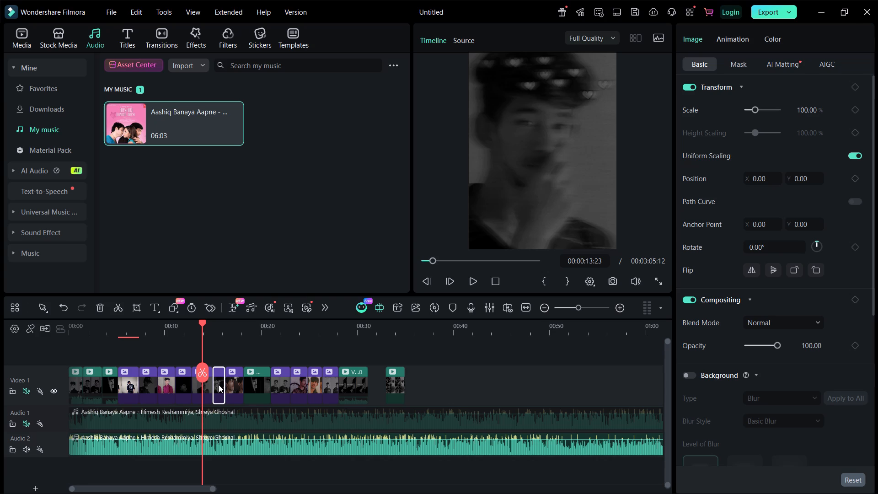
left_click(219, 385)
double_click(219, 385)
left_click_drag(219, 385, 209, 368)
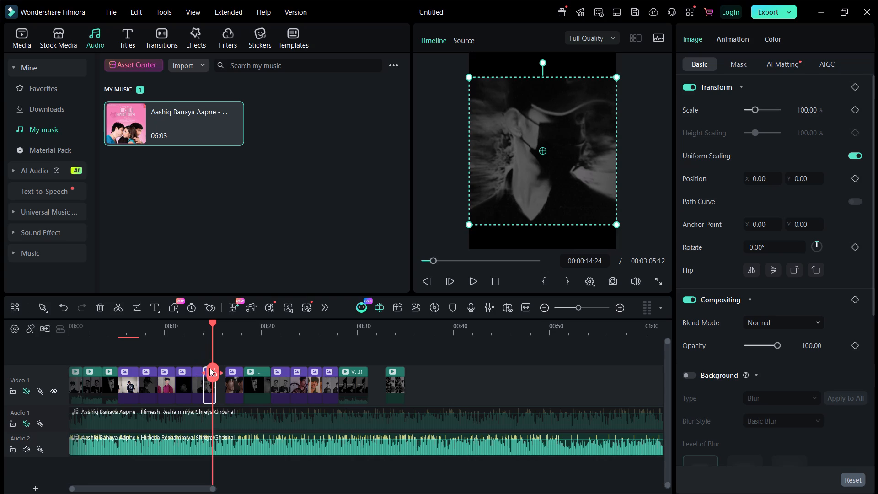
key("ctrl+z")
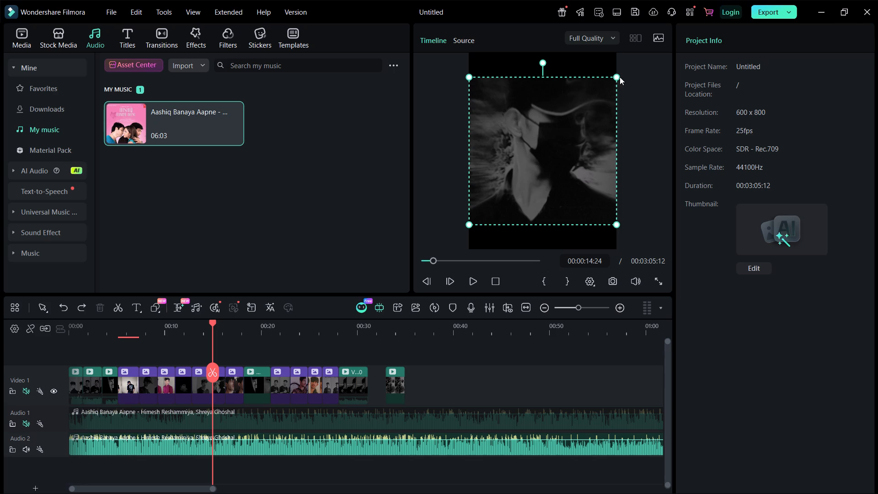
left_click_drag(617, 78, 648, 42)
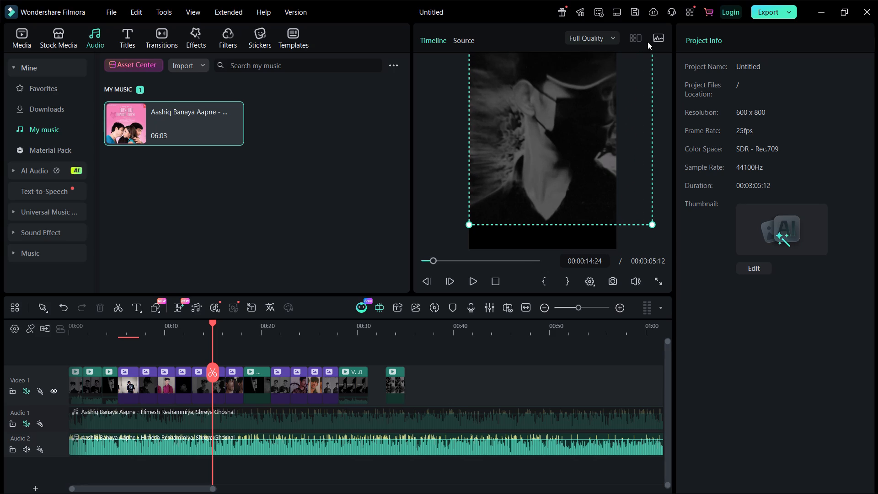
Pass over the seventh photo and the video clip, and scale the eighth photo clip to about 133% to fill the frame's width.
left_click(234, 381)
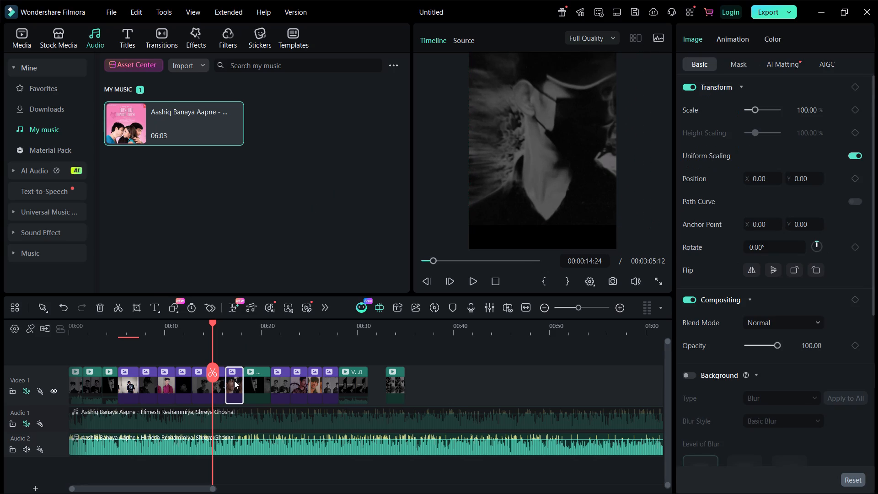
left_click_drag(214, 375, 215, 375)
left_click_drag(215, 375, 233, 375)
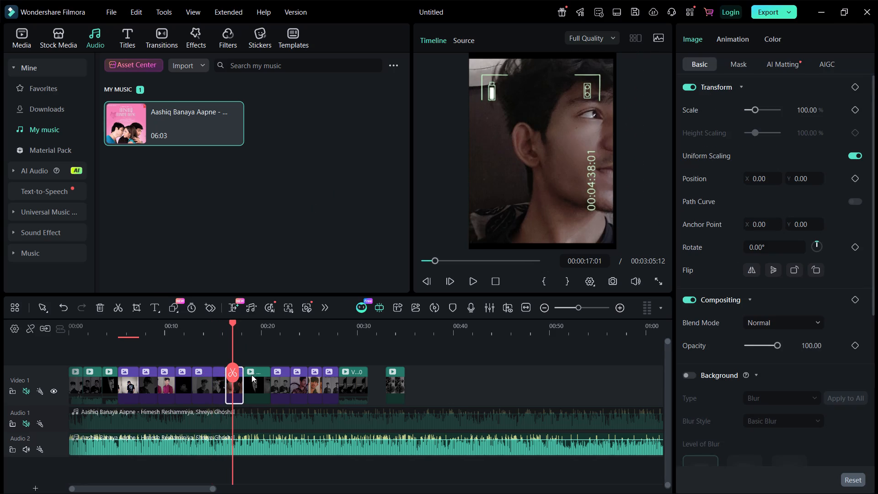
left_click(259, 381)
left_click_drag(233, 375, 280, 374)
left_click(515, 169)
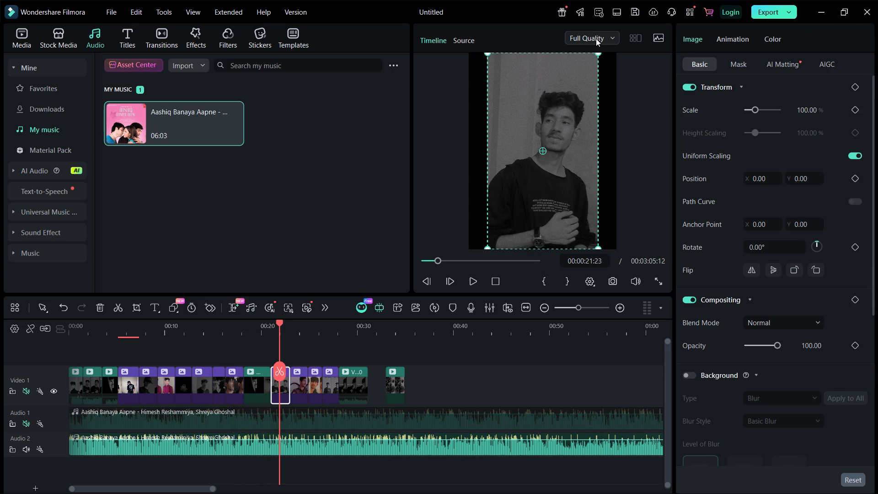
left_click_drag(598, 54, 636, 31)
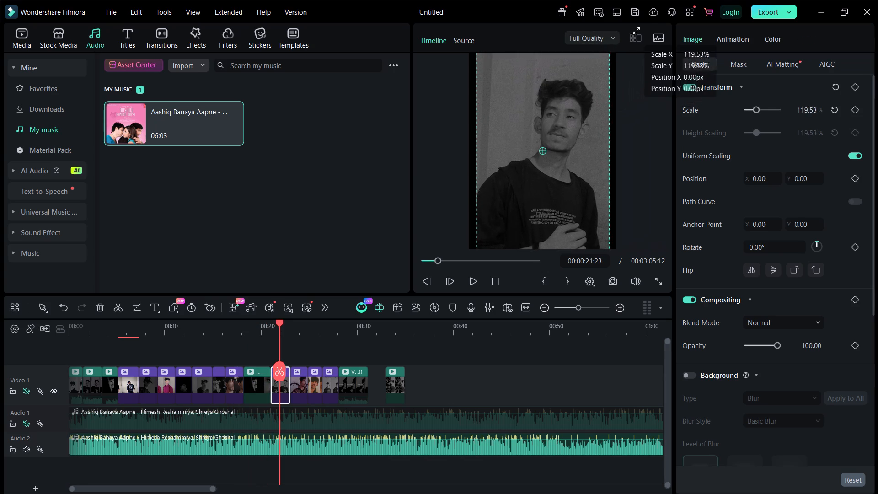
left_click_drag(636, 31, 653, 19)
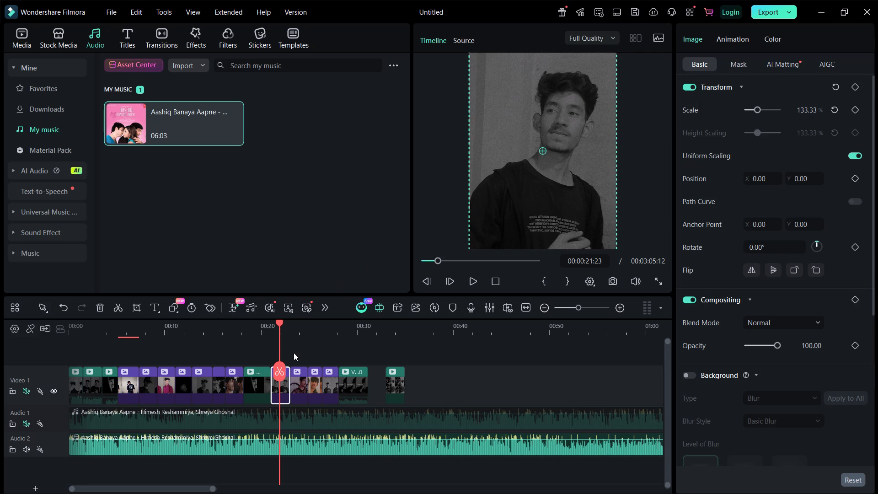
Scale the ninth photo clip to about 164% and reposition it to about X -162, Y -28 to bring the face into frame.
left_click_drag(278, 366, 289, 367)
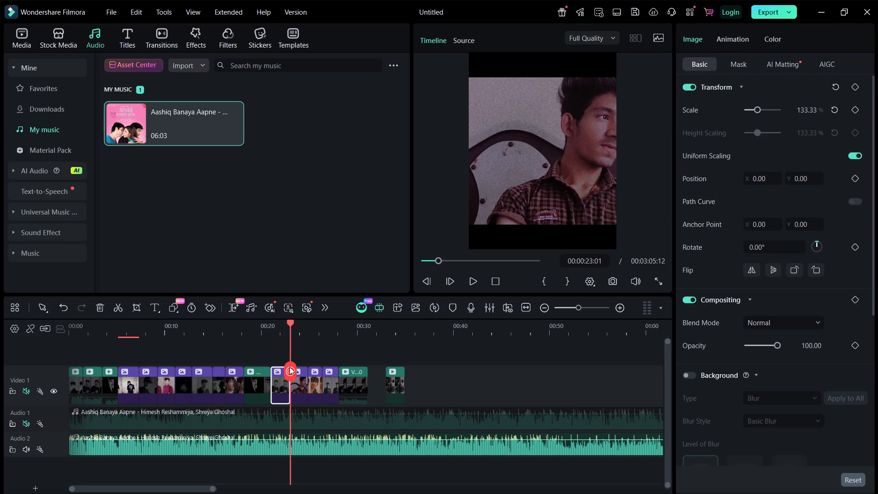
left_click_drag(289, 367, 299, 367)
left_click(543, 201)
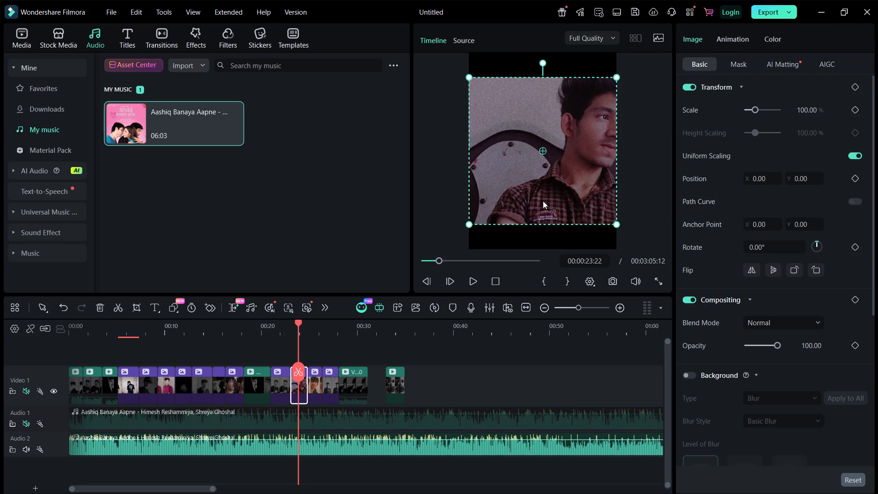
left_click_drag(617, 76, 660, 2)
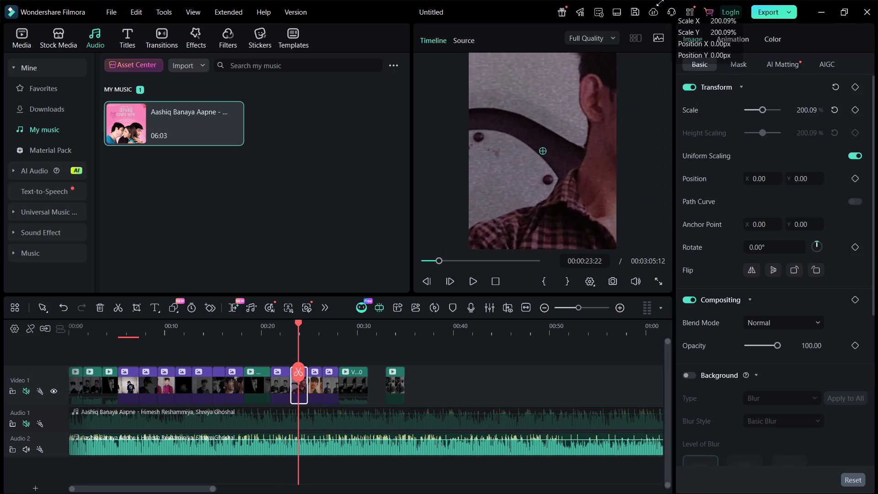
left_click_drag(660, 2, 626, 29)
left_click_drag(540, 154, 500, 161)
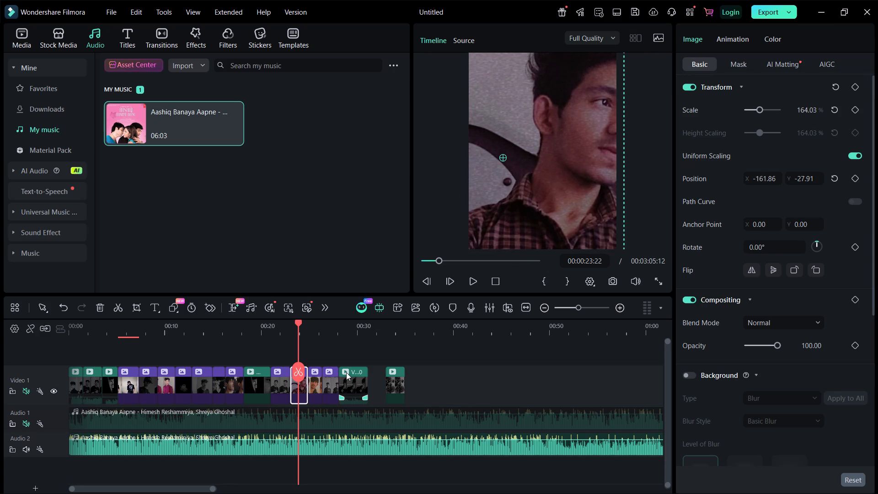
Set the tenth photo clip's scale to 200% to fill the frame.
left_click(316, 381)
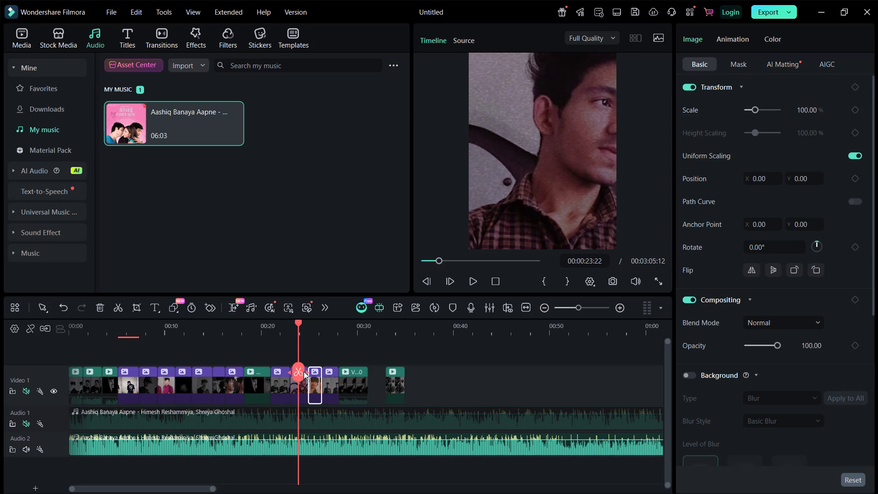
left_click_drag(302, 374, 317, 371)
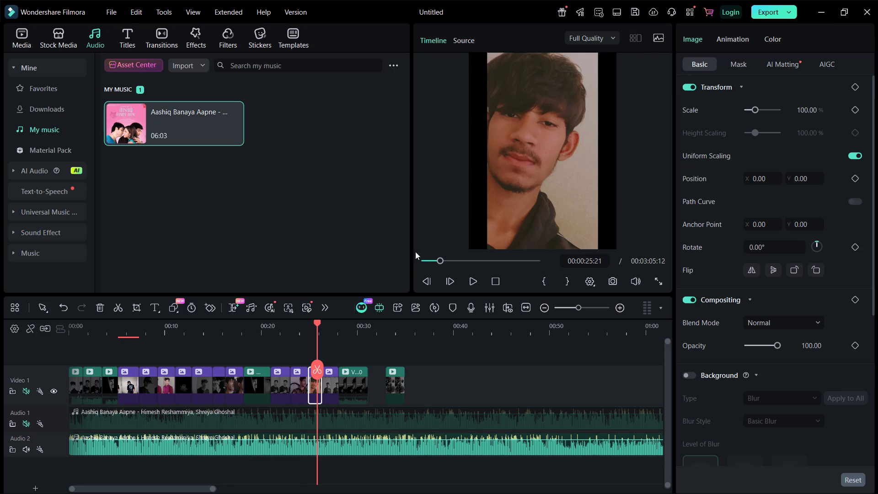
left_click(511, 198)
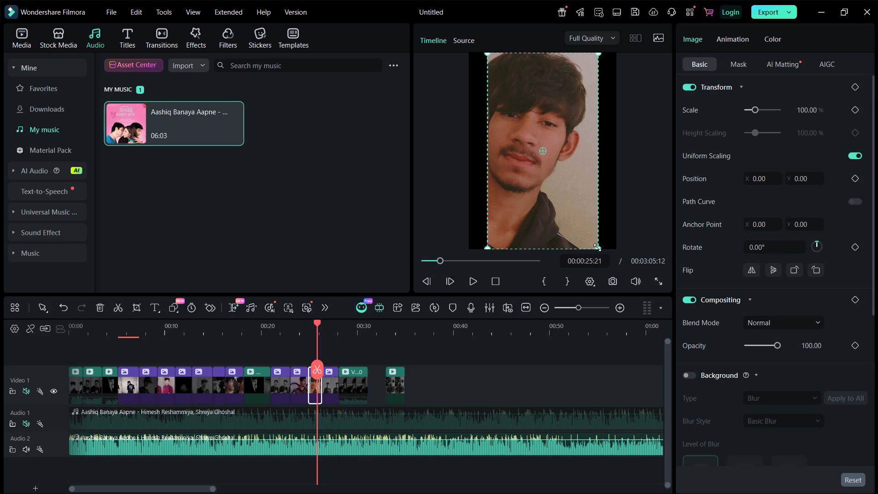
left_click_drag(597, 247, 585, 223)
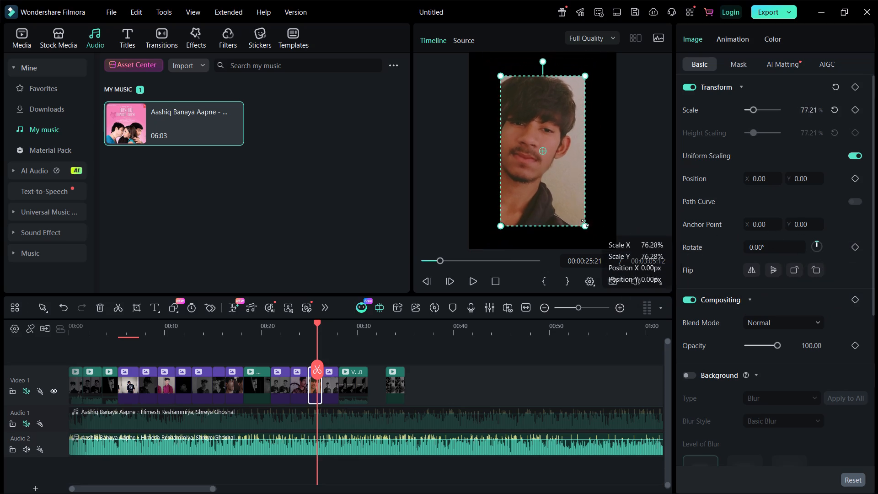
left_click_drag(585, 223, 738, 258)
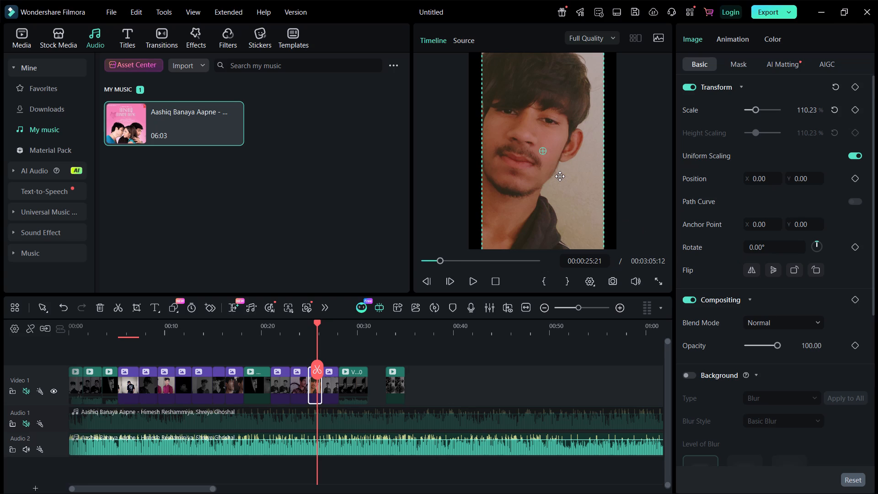
left_click(560, 176)
left_click_drag(560, 176, 567, 174)
left_click_drag(567, 174, 575, 171)
left_click(763, 110)
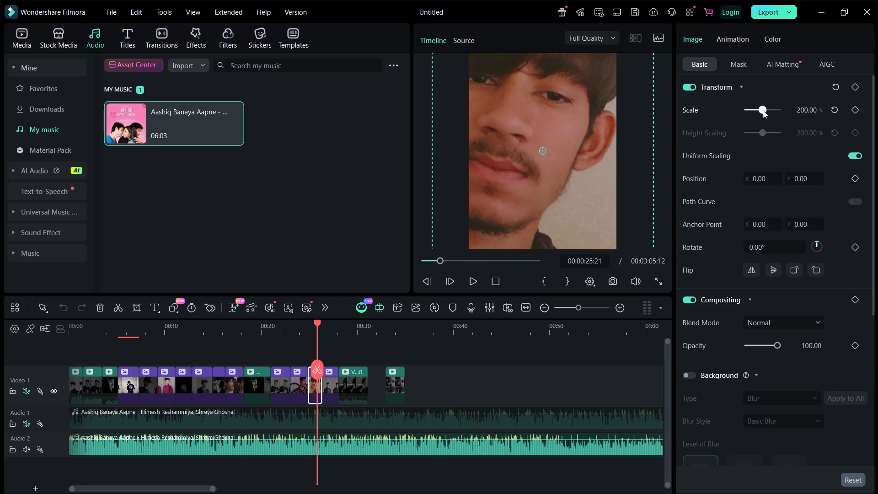
Scale the eleventh photo clip to about 139% so it fills the frame's width.
left_click(333, 385)
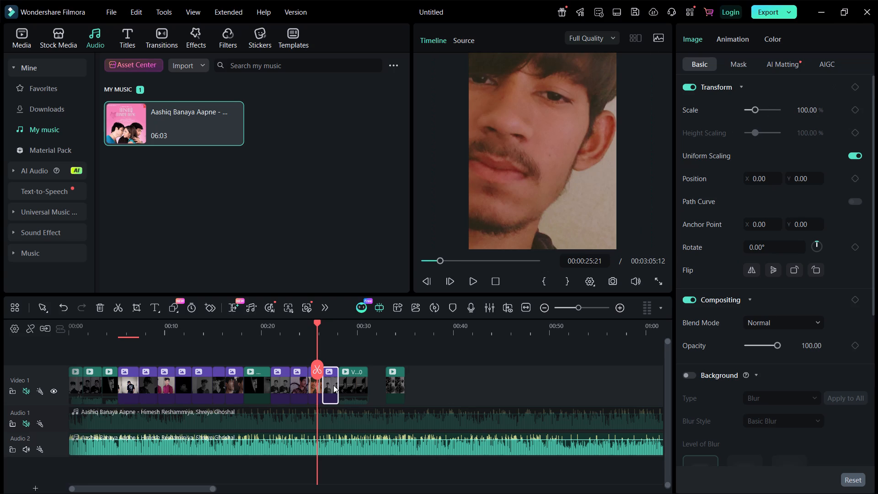
left_click_drag(313, 363, 315, 363)
left_click_drag(315, 363, 357, 359)
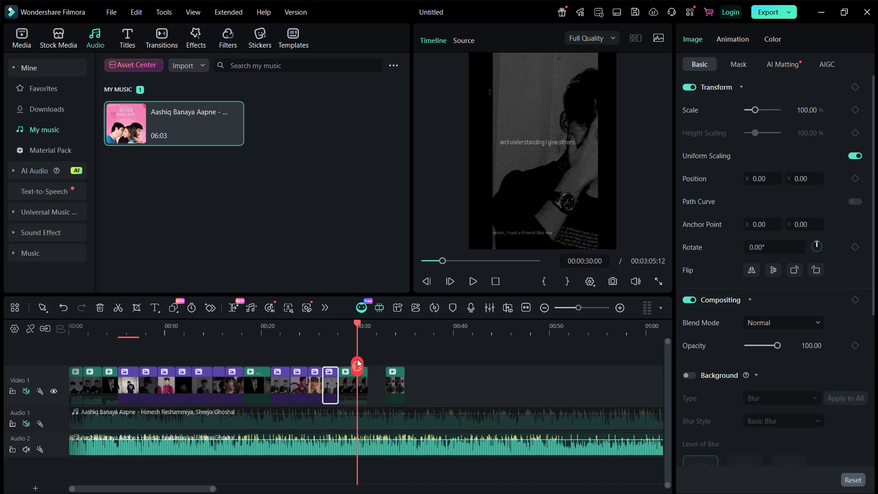
left_click_drag(357, 359, 329, 362)
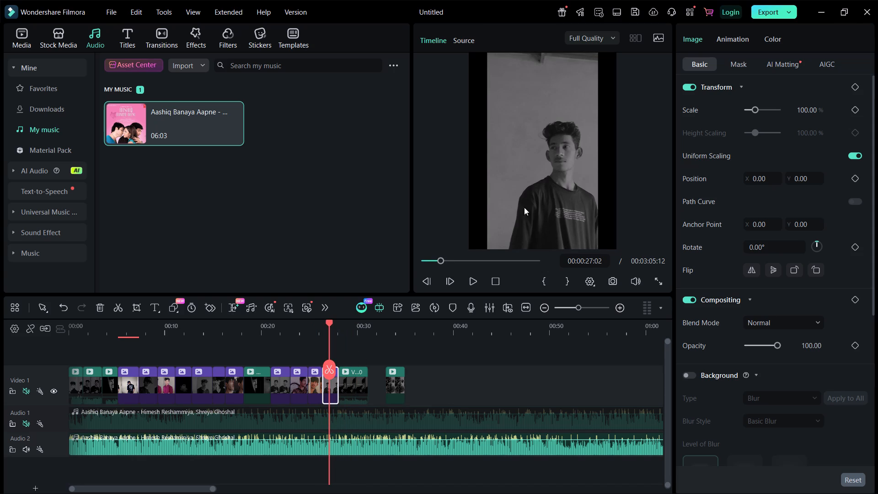
left_click(538, 197)
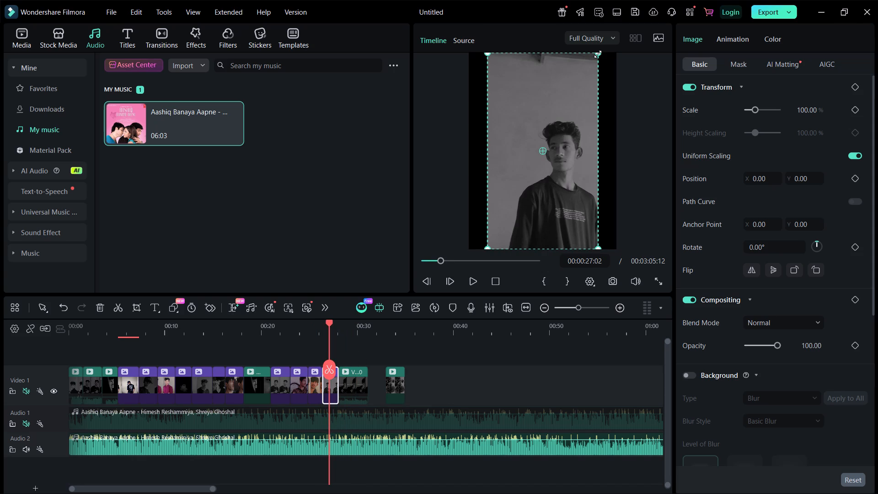
left_click_drag(598, 54, 660, 16)
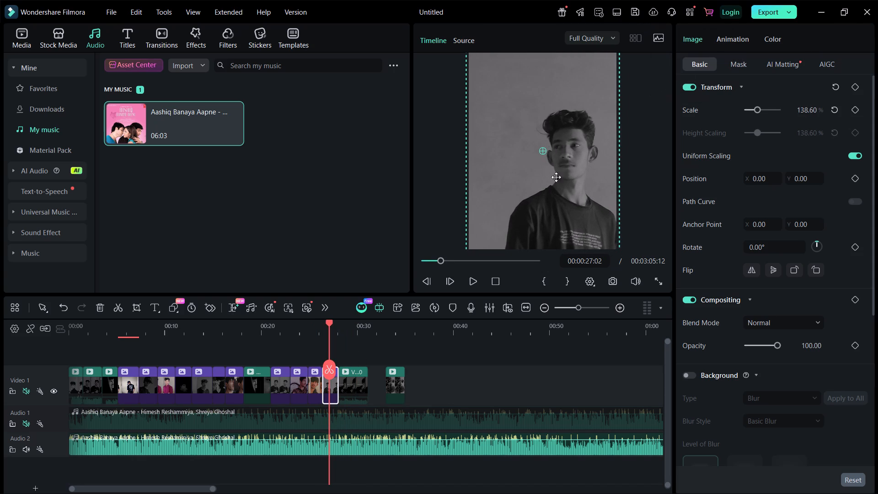
Scale the video clip following the eleventh photo to 169% so it fills the frame.
left_click(354, 390)
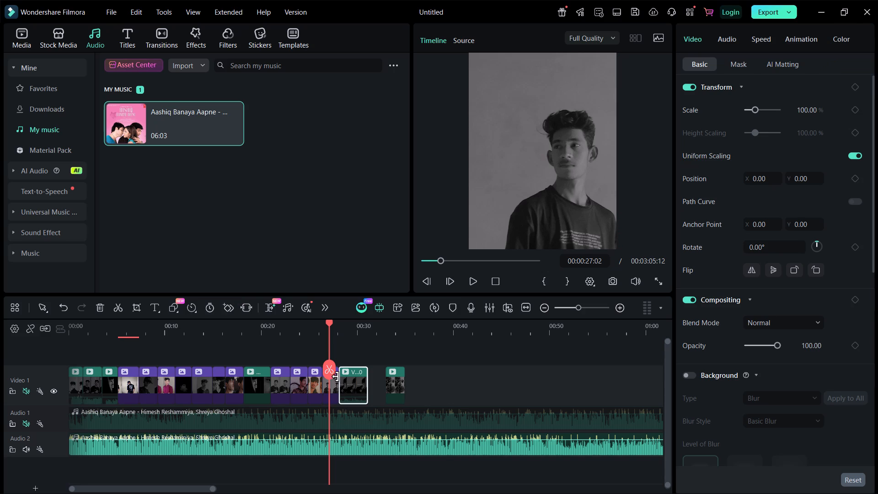
left_click_drag(330, 375, 357, 373)
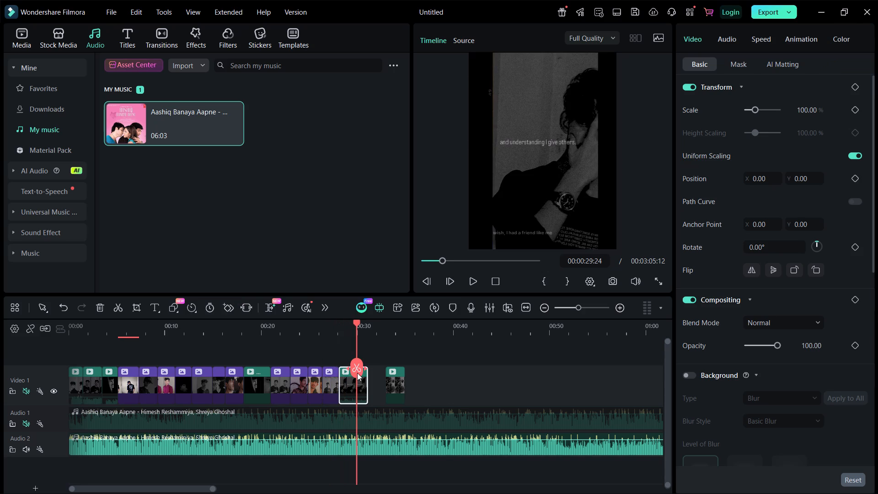
left_click(495, 214)
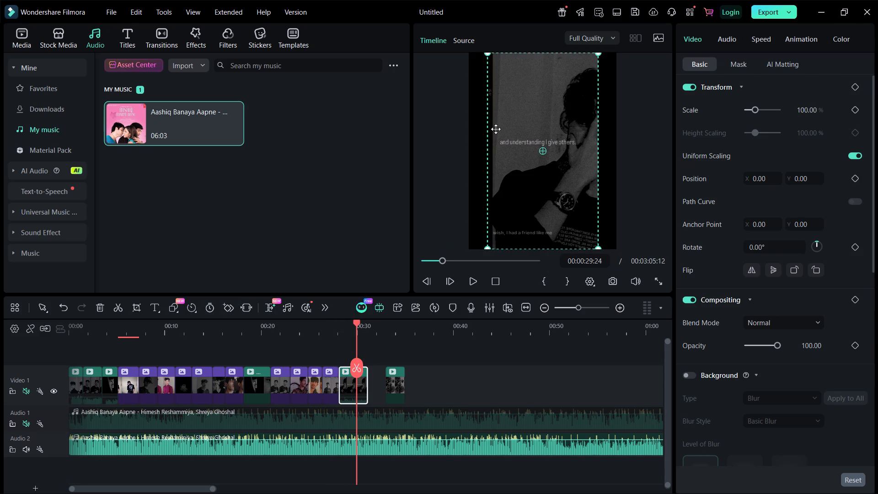
left_click(487, 56)
left_click_drag(487, 56, 516, 86)
left_click(516, 86)
left_click_drag(488, 54, 450, 49)
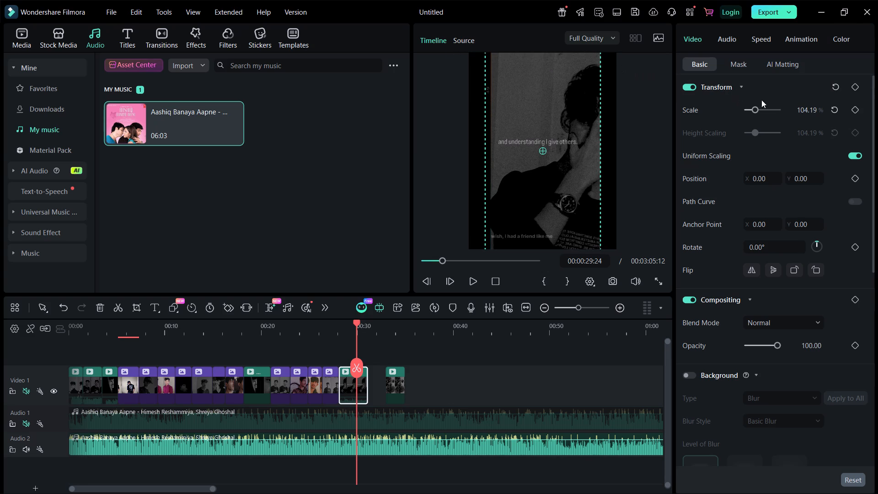
left_click(760, 108)
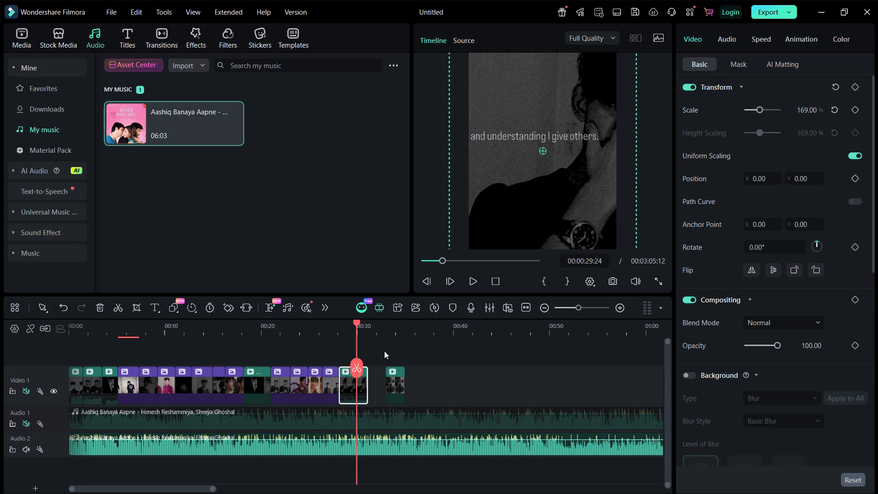
Delete the empty gap before the last video clip on the Video 1 track.
left_click(380, 373)
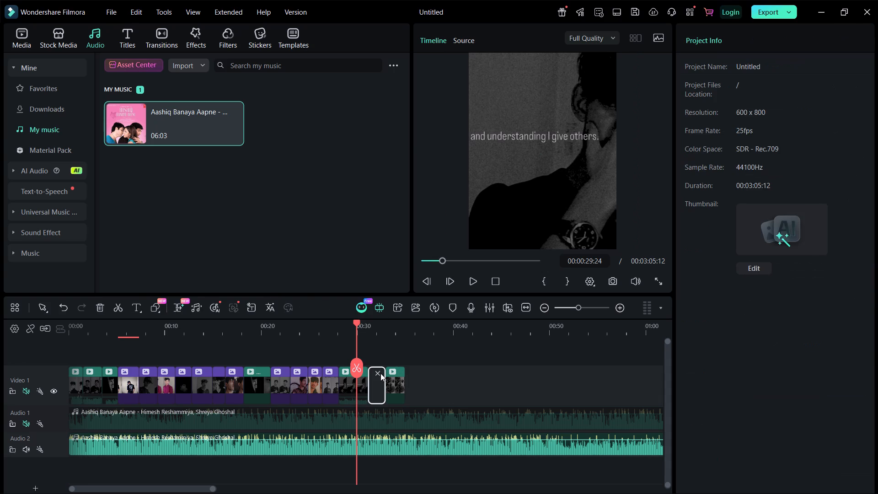
key("Delete")
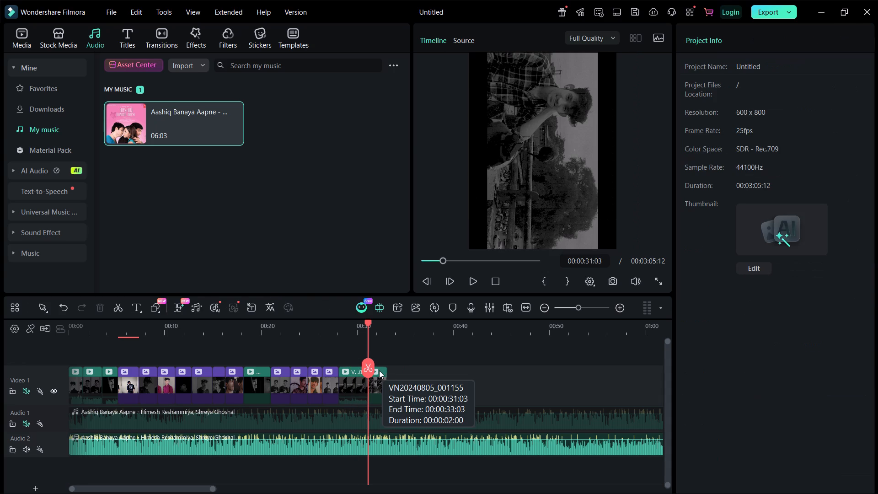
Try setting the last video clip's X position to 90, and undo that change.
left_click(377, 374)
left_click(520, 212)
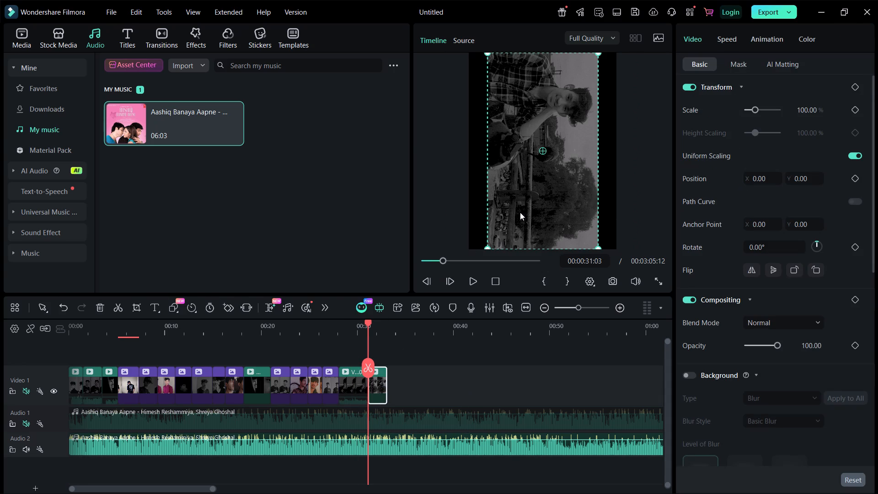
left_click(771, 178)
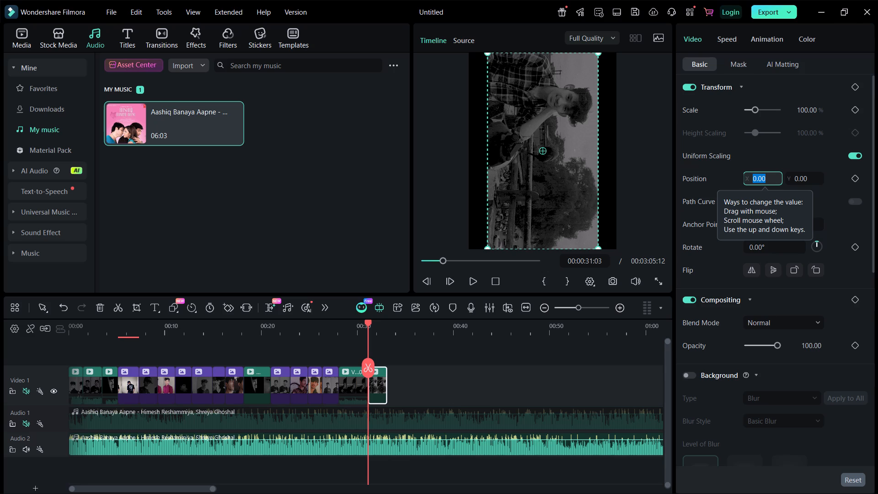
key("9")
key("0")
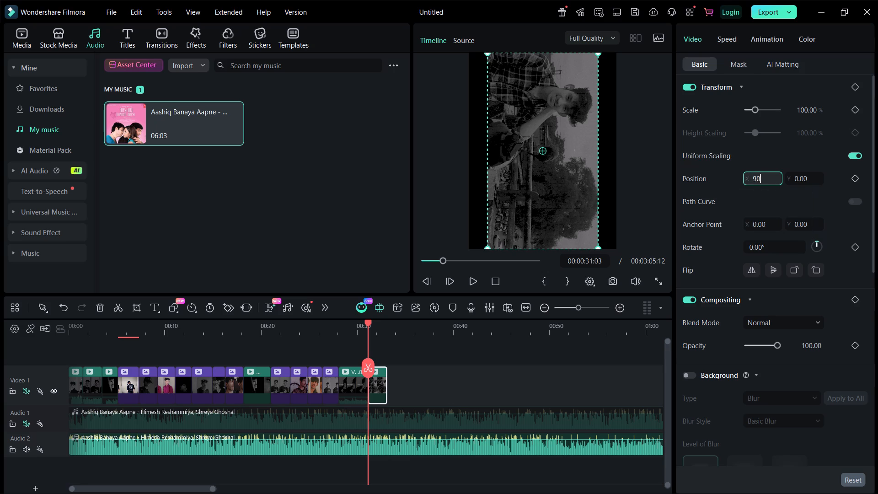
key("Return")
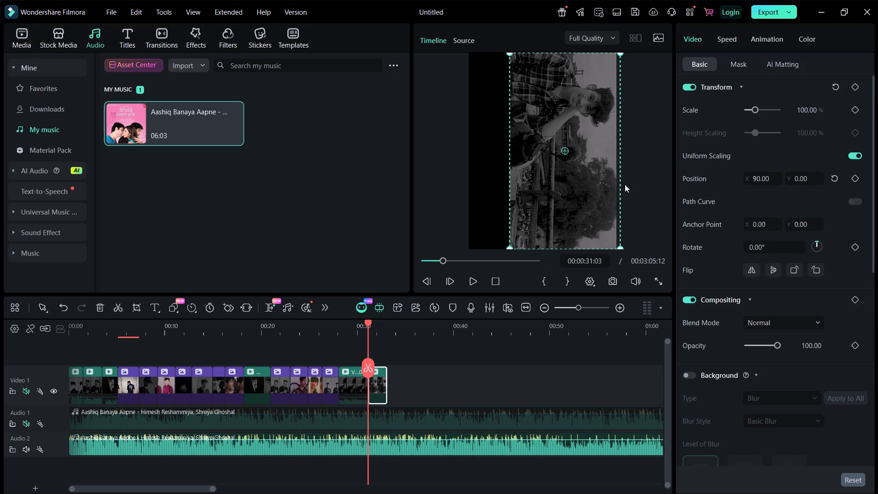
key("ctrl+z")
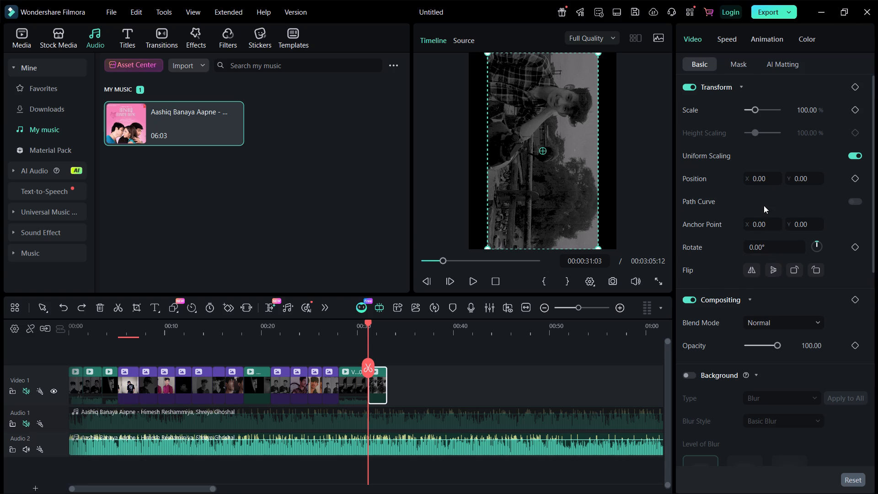
Rotate the last video clip upright, trying 90° first and settling on 270°.
scroll(764, 205, "down", 1)
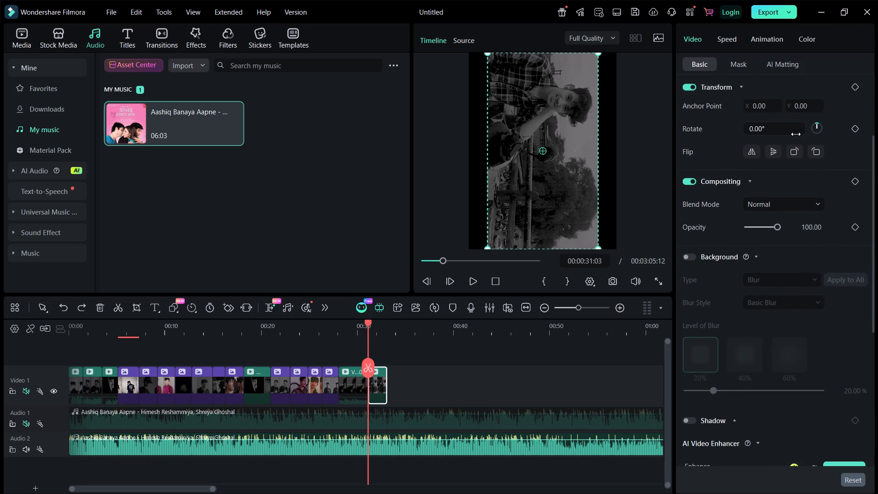
left_click(795, 132)
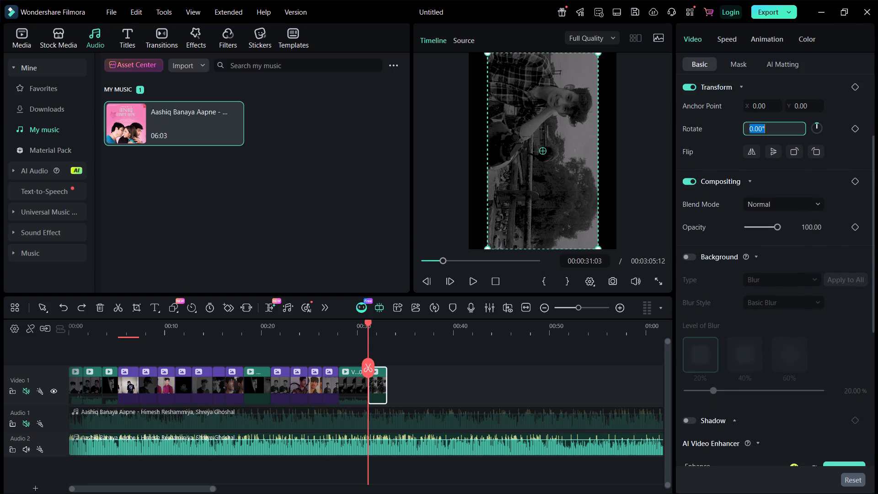
type("30")
key("BackSpace")
key("BackSpace")
type("90")
key("Return")
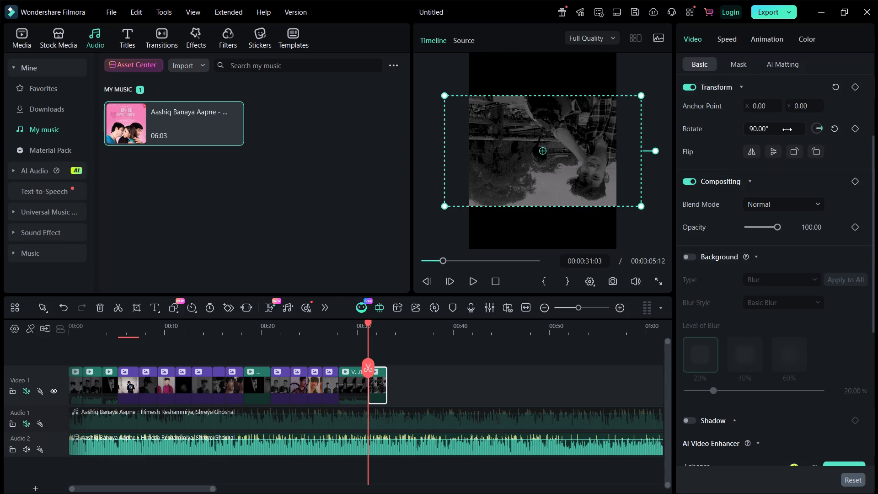
left_click(787, 129)
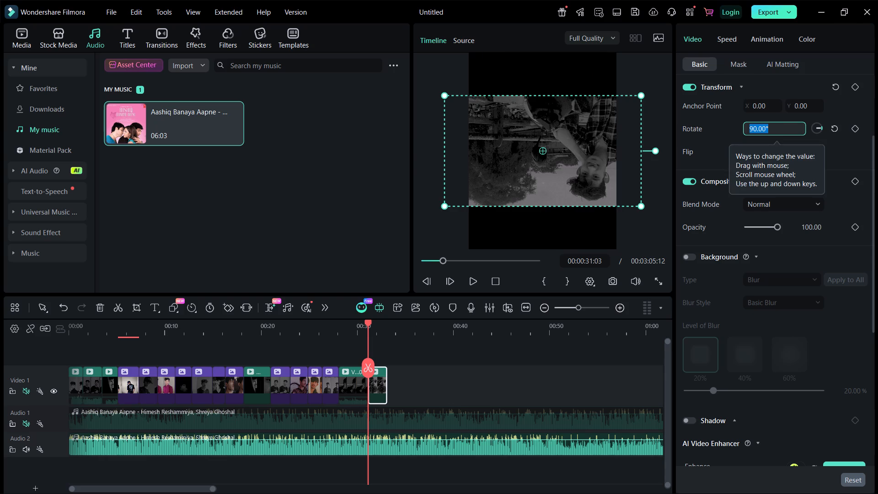
type("270")
key("Return")
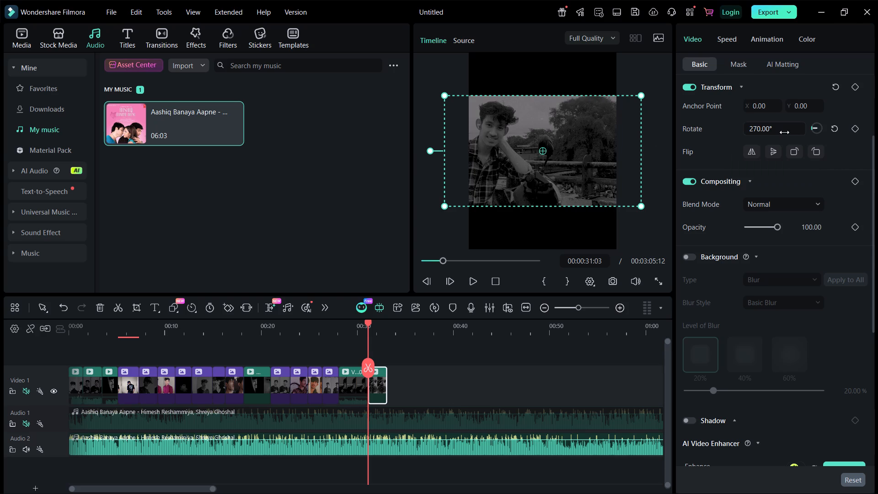
Scale the last video clip to 185% and reposition it to about X 339, Y 16 to bring the person into frame.
scroll(736, 185, "up", 2)
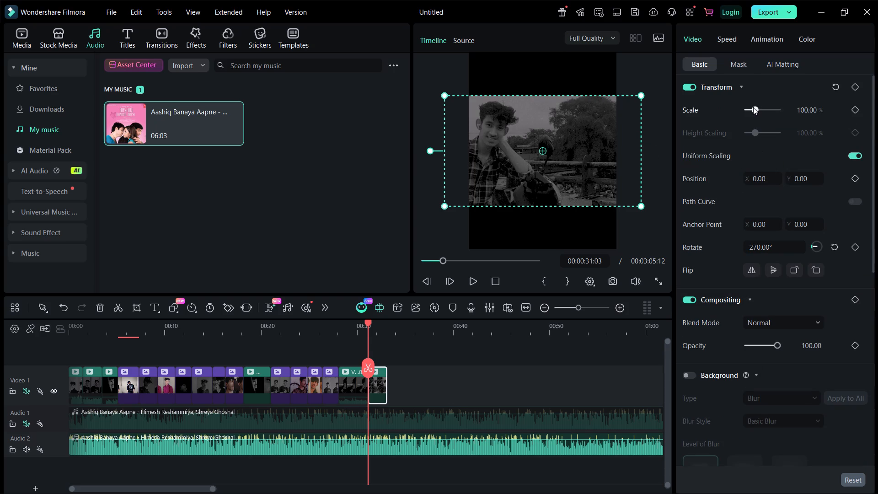
left_click_drag(753, 107, 762, 106)
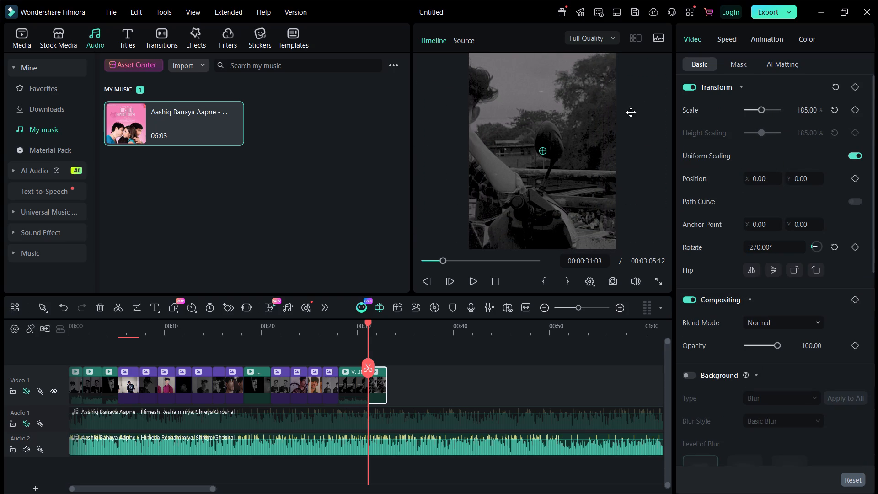
left_click_drag(567, 157, 651, 153)
left_click(331, 193)
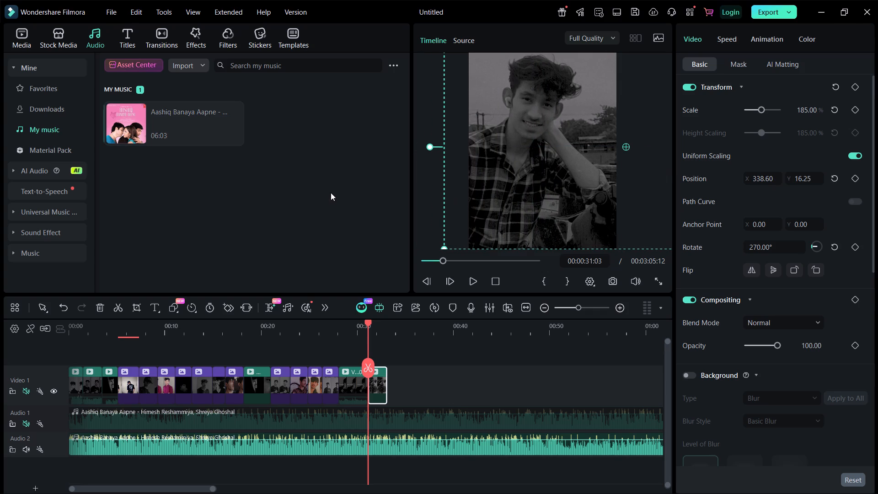
Trim the end of the last video clip to shorten it to about 1 second.
left_click(378, 384)
left_click_drag(385, 388, 375, 393)
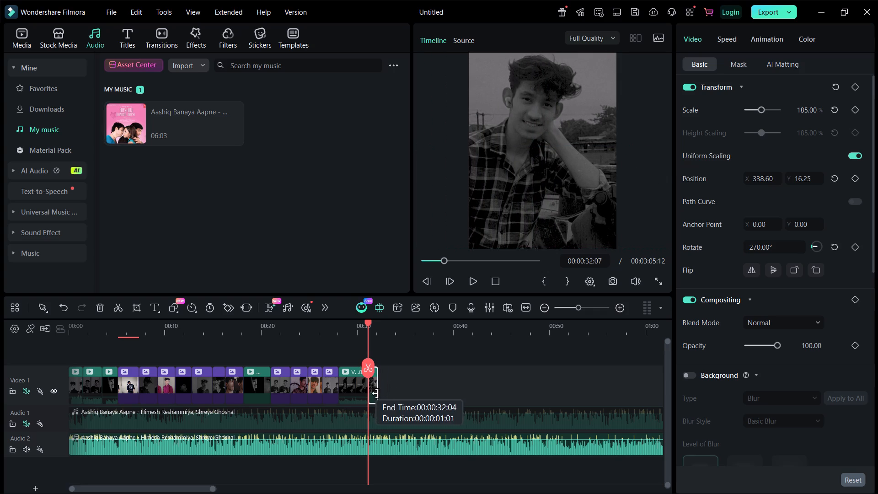
left_click_drag(375, 393, 375, 394)
Trim the end of the second-to-last video clip to about half its length.
left_click(361, 393)
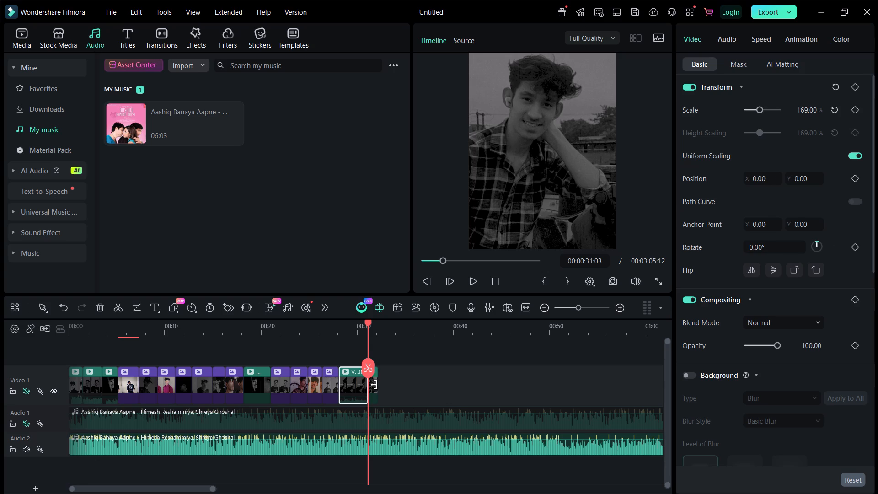
left_click_drag(365, 386, 356, 388)
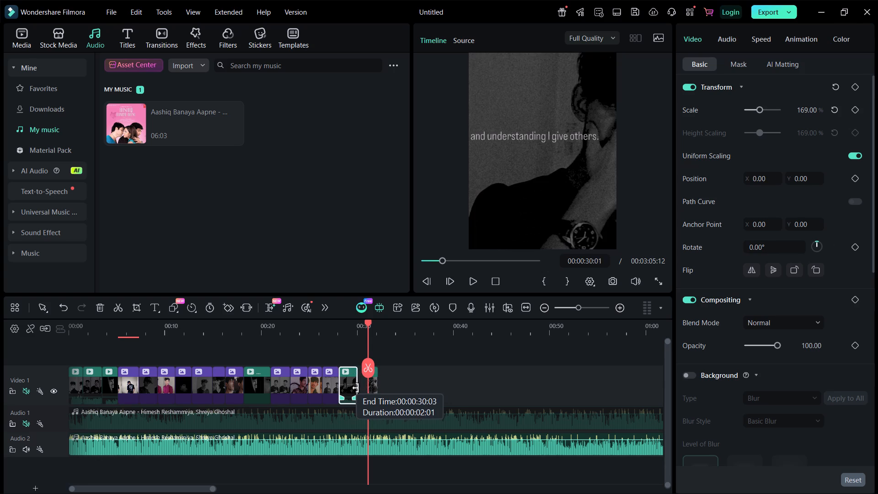
left_click_drag(356, 388, 350, 392)
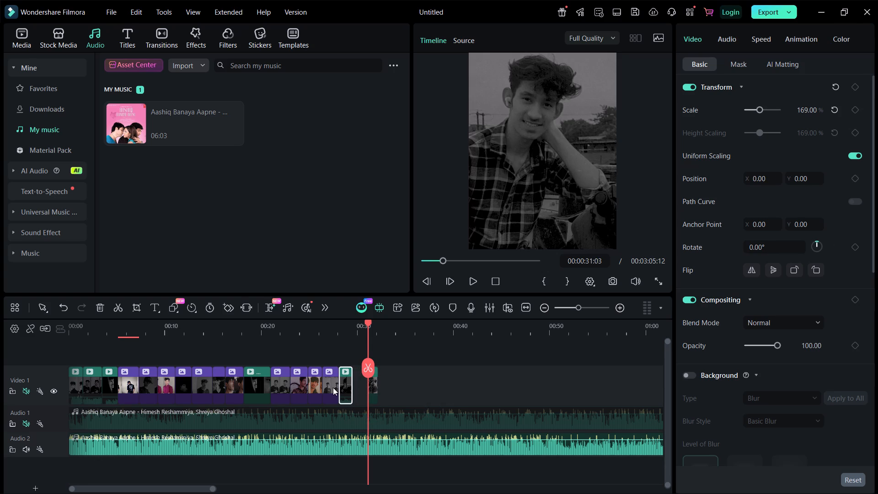
Trim the ends of the four consecutive photos between about 00:21 and 00:28 to roughly 1 second each.
left_click(332, 387)
left_click_drag(337, 385, 329, 387)
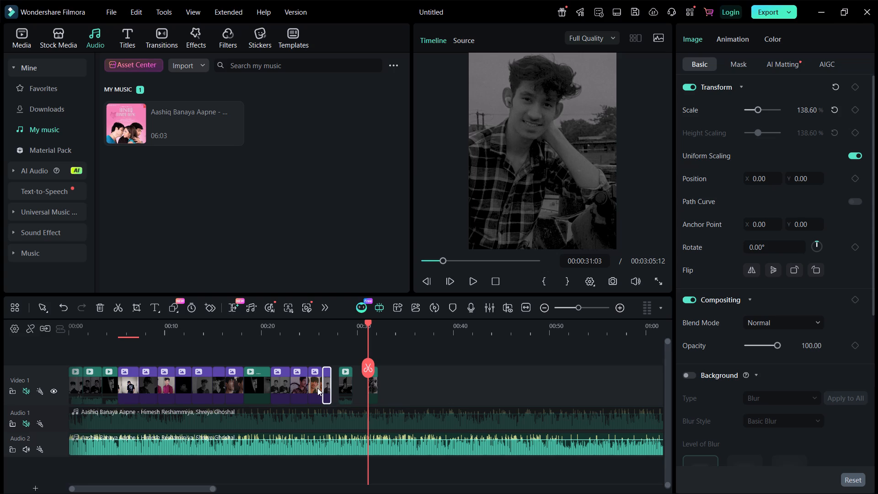
left_click(317, 388)
left_click_drag(319, 386, 314, 388)
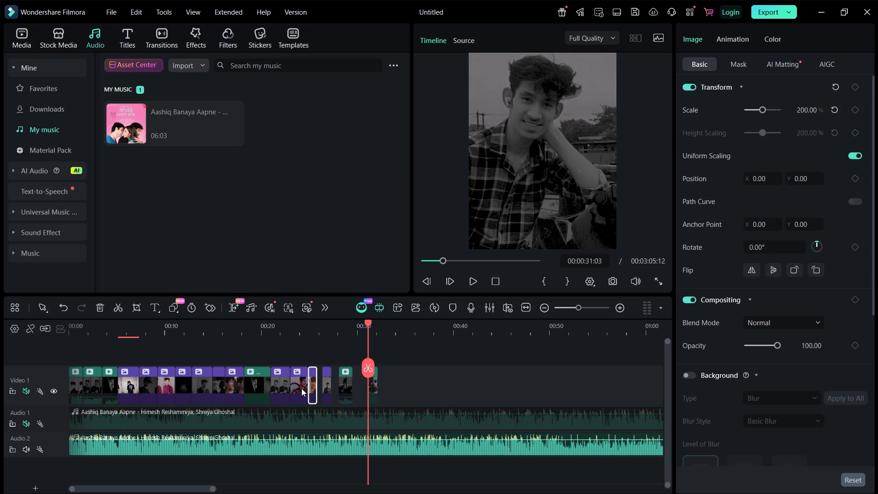
left_click(301, 388)
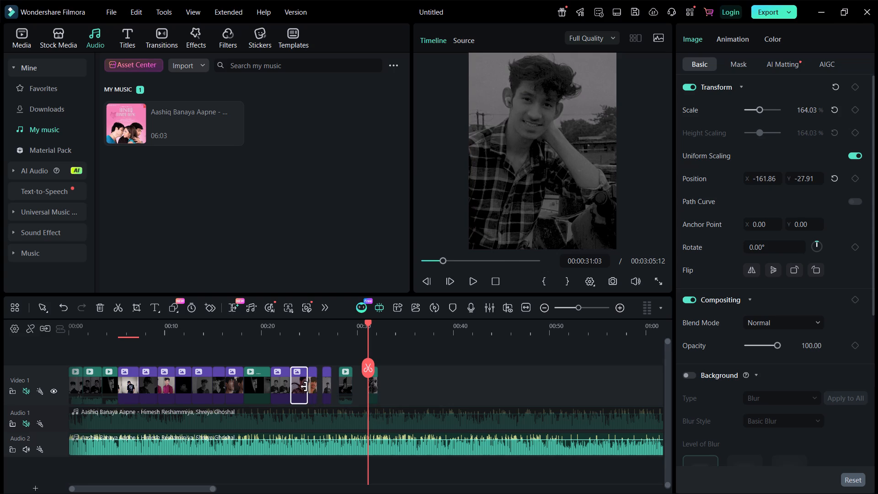
left_click_drag(304, 387, 298, 388)
left_click(287, 387)
left_click(287, 387)
left_click_drag(287, 387, 282, 387)
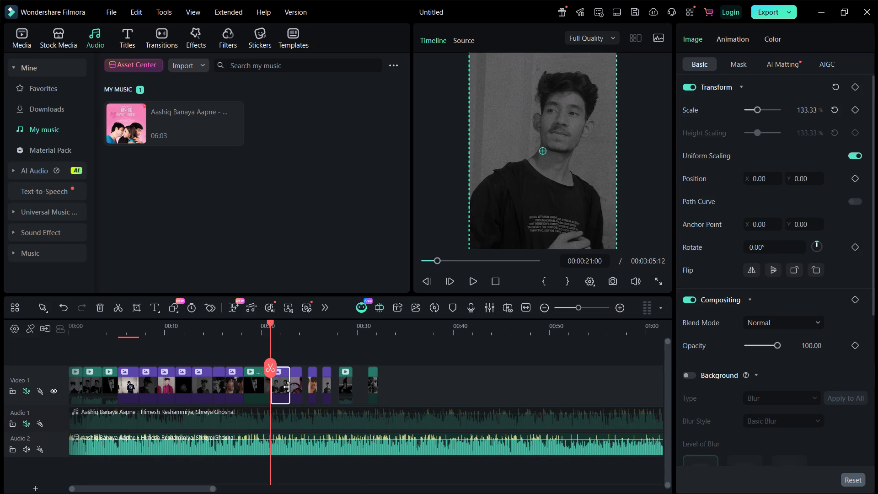
left_click_drag(288, 386, 278, 386)
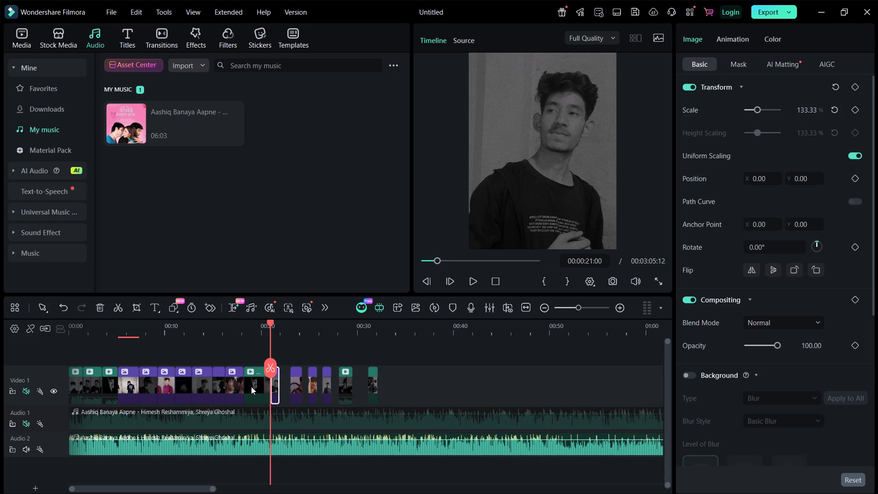
Trim the ends of the last two photos before the middle video clip to just under 1 second each.
left_click(250, 387)
left_click(239, 387)
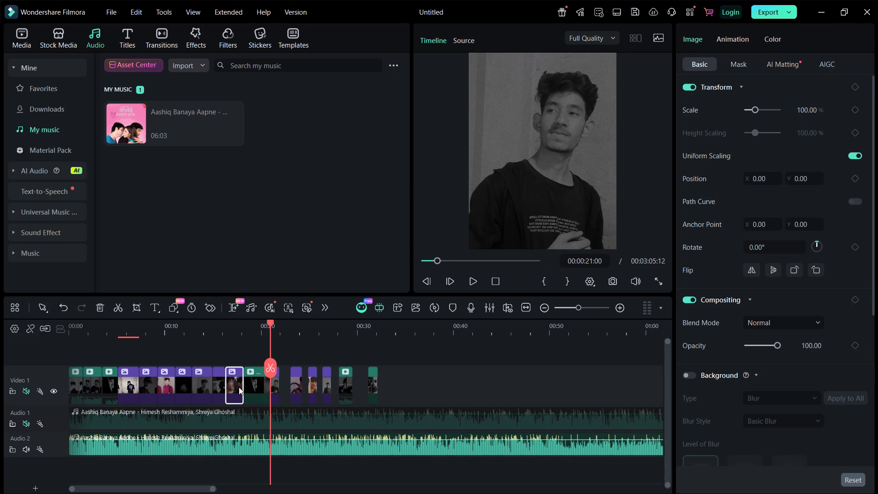
left_click_drag(243, 386, 233, 386)
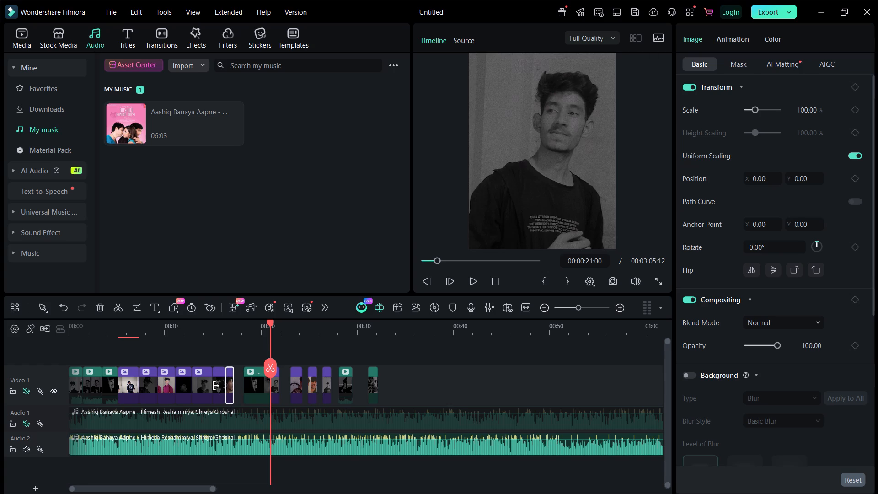
left_click(216, 386)
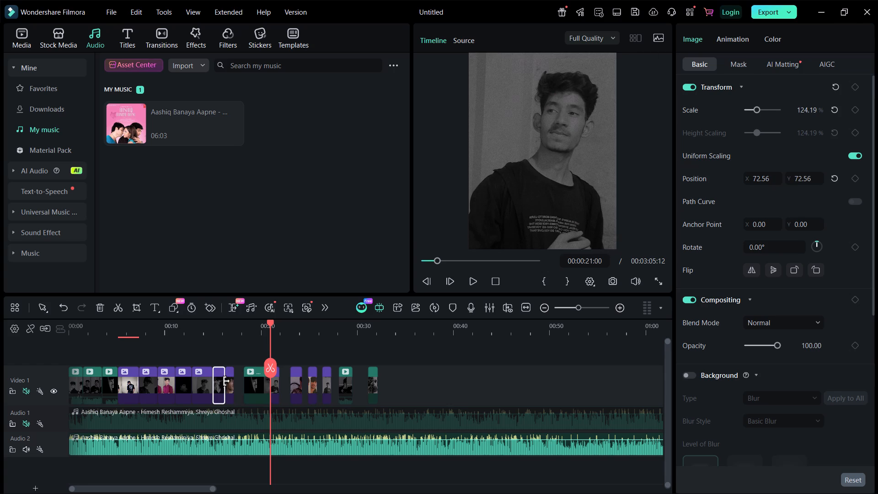
left_click(227, 381)
left_click(219, 384)
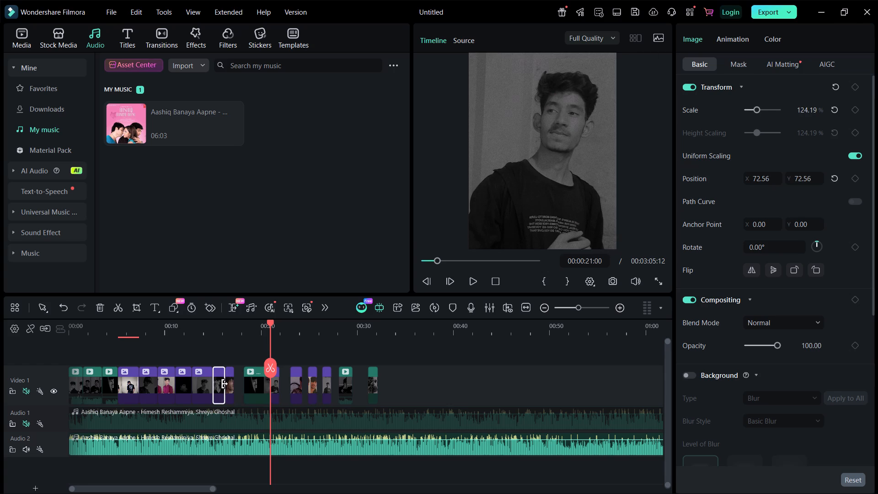
left_click(221, 389)
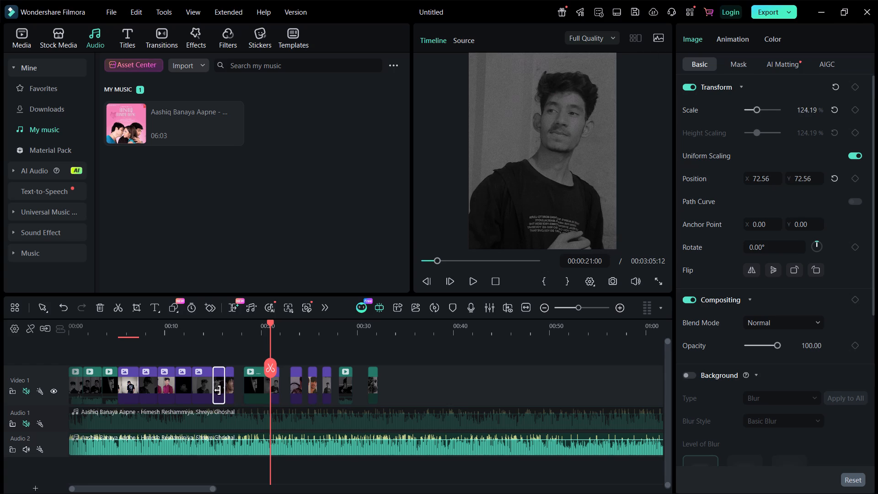
left_click(221, 390)
left_click_drag(223, 385, 222, 380)
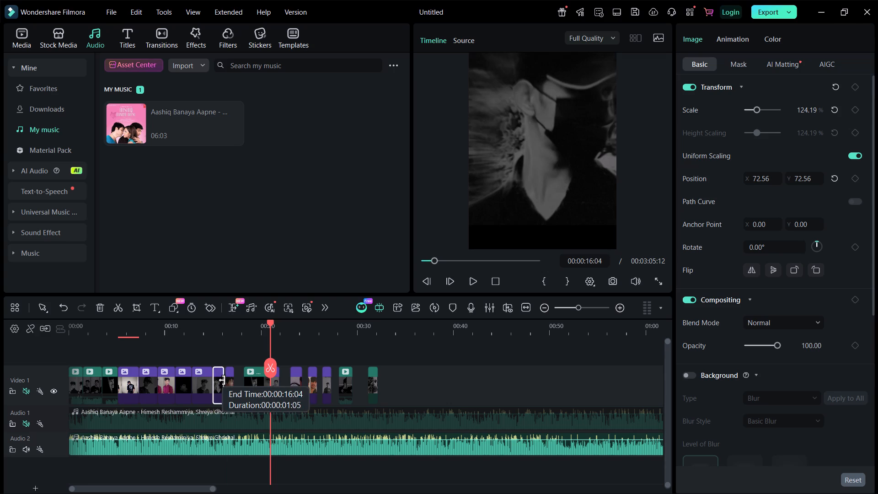
left_click_drag(222, 380, 218, 383)
Trim the ends of the photo at 00:12:20 and the photo before it to about 1 second each.
left_click(203, 387)
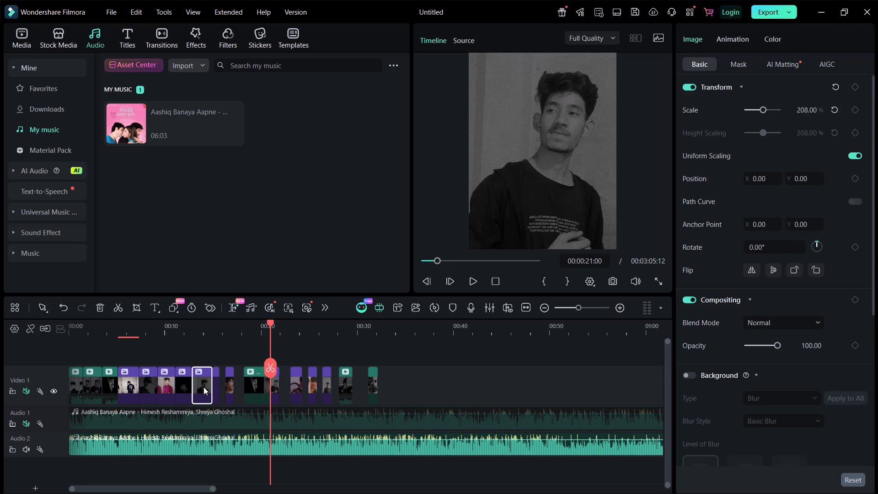
left_click_drag(211, 386, 206, 385)
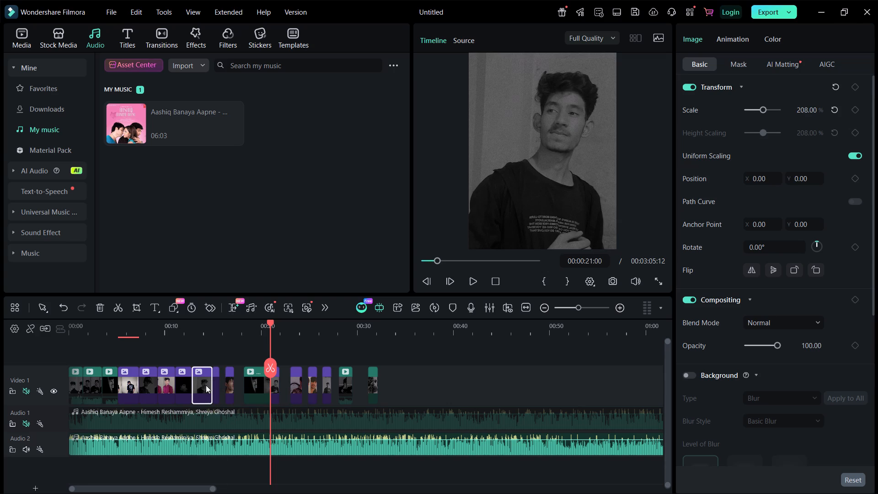
double_click(206, 385)
double_click(210, 384)
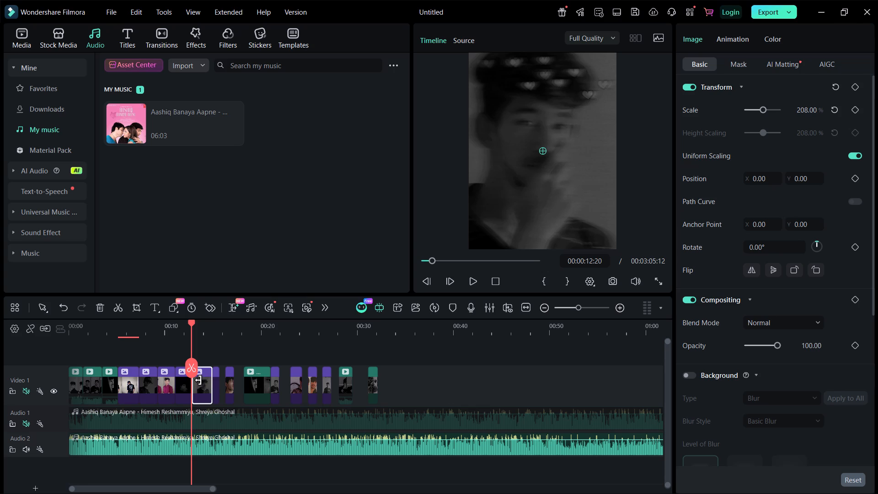
left_click(209, 383)
left_click_drag(212, 387, 202, 379)
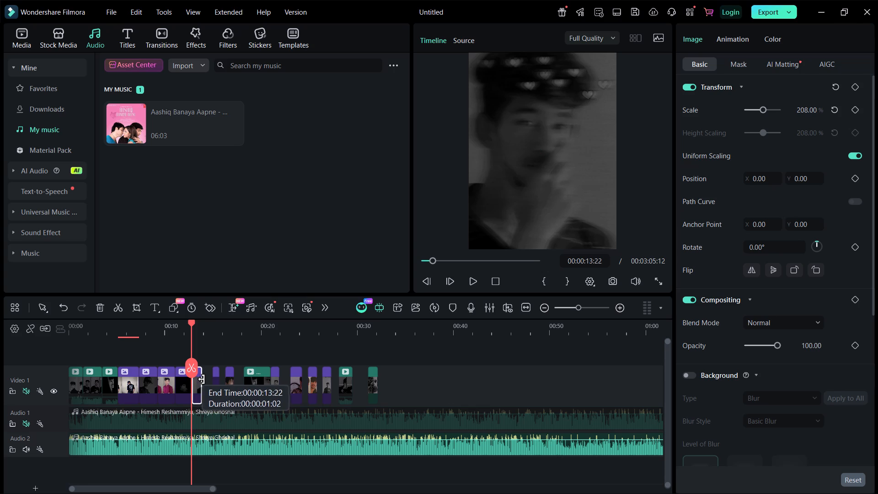
left_click_drag(202, 379, 204, 381)
left_click(187, 385)
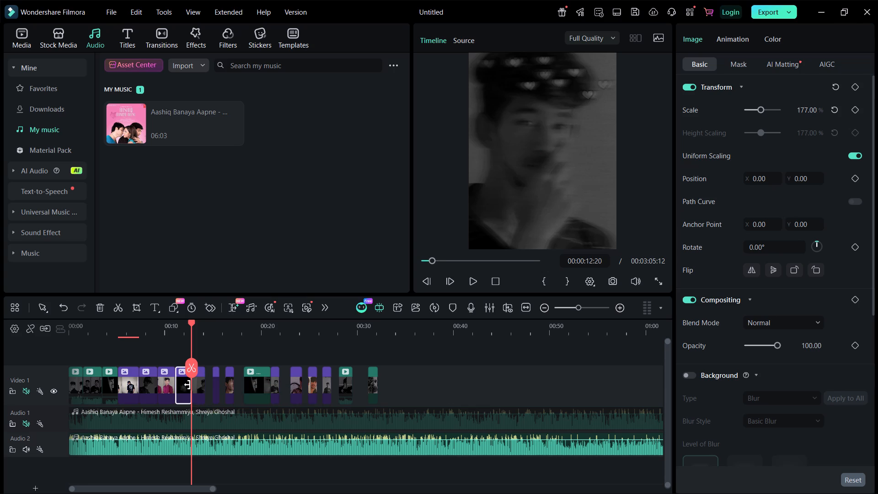
left_click_drag(189, 386, 183, 388)
Trim the end of the third photo, at about 00:09, to roughly 1 second.
left_click(166, 387)
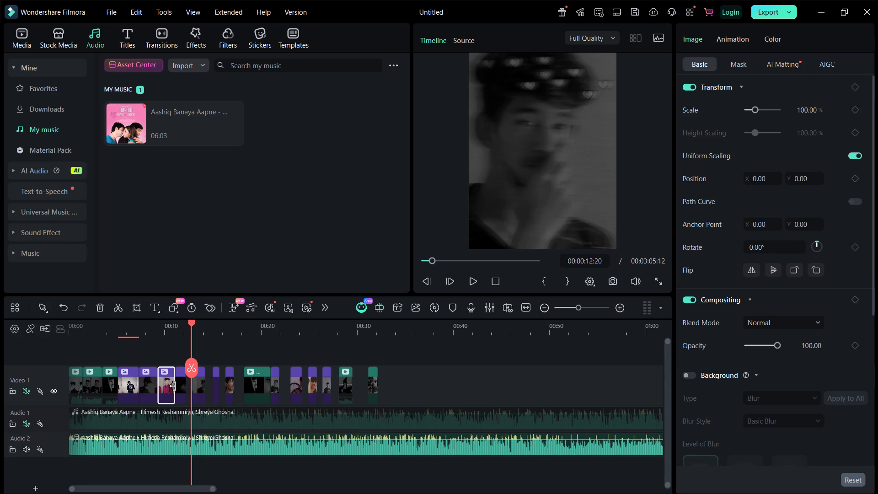
left_click(173, 386)
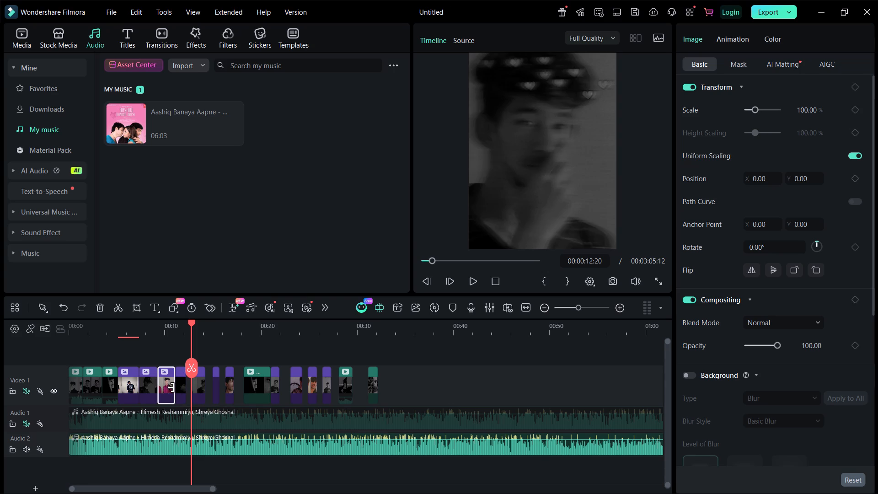
left_click(174, 387)
left_click_drag(174, 387, 173, 388)
left_click_drag(173, 388, 168, 388)
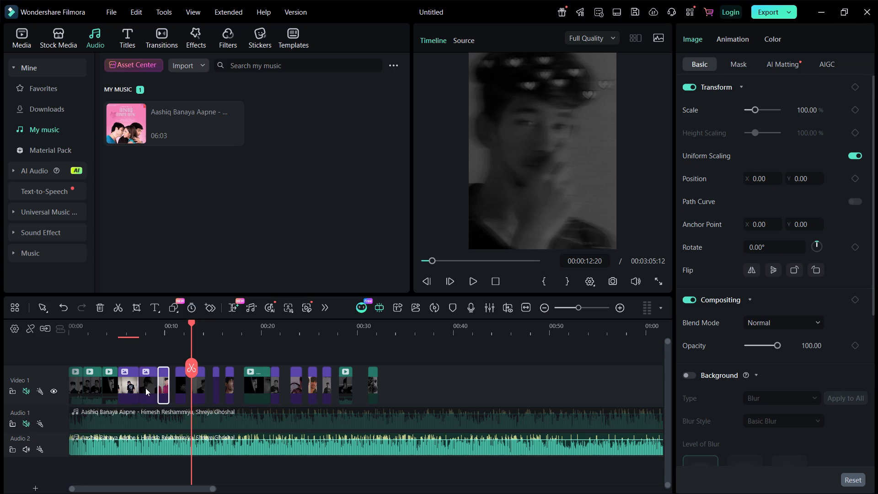
Trim the ends of the second photo and the first photo on Video 1 to about 1 second each.
left_click(145, 388)
left_click_drag(156, 381, 142, 380)
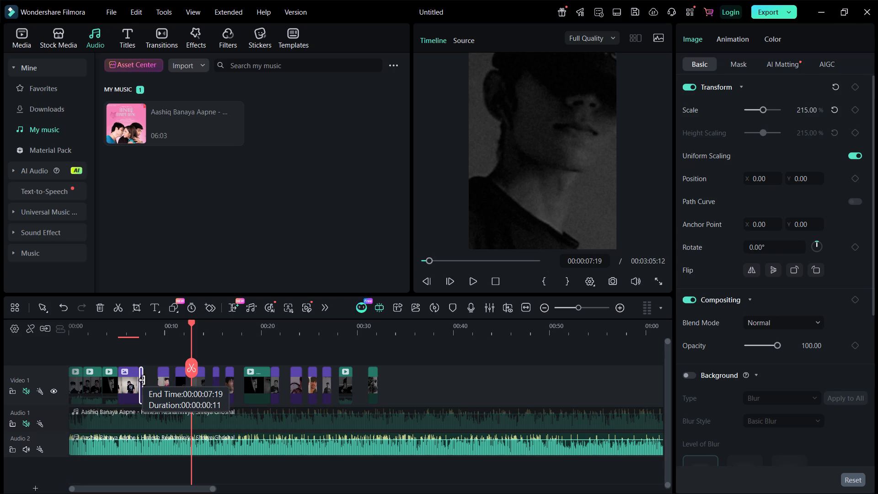
left_click_drag(142, 380, 148, 380)
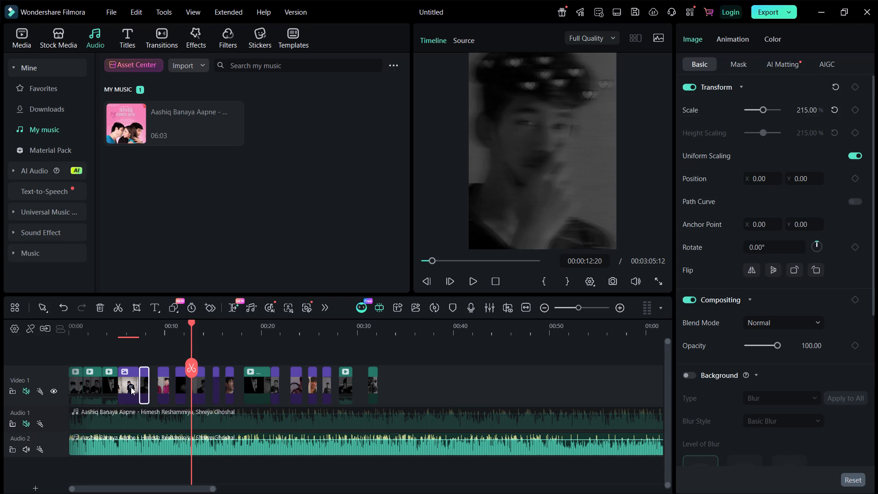
left_click(131, 387)
left_click_drag(138, 386, 130, 386)
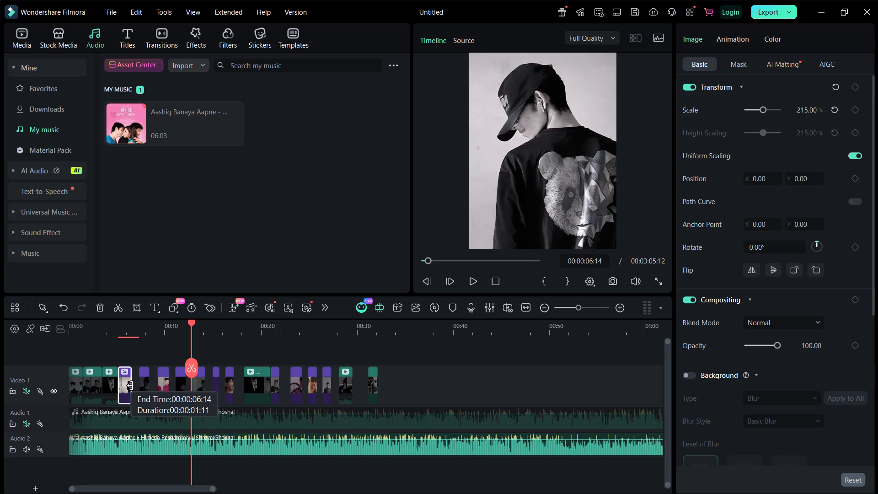
left_click_drag(130, 386, 127, 388)
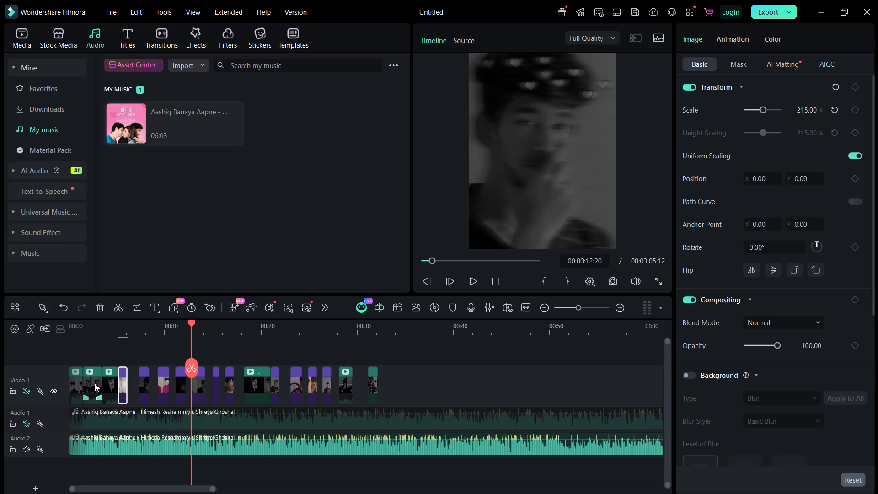
Trim the ends of the second and first video clips on Video 1 to just under 1 second each.
left_click(95, 383)
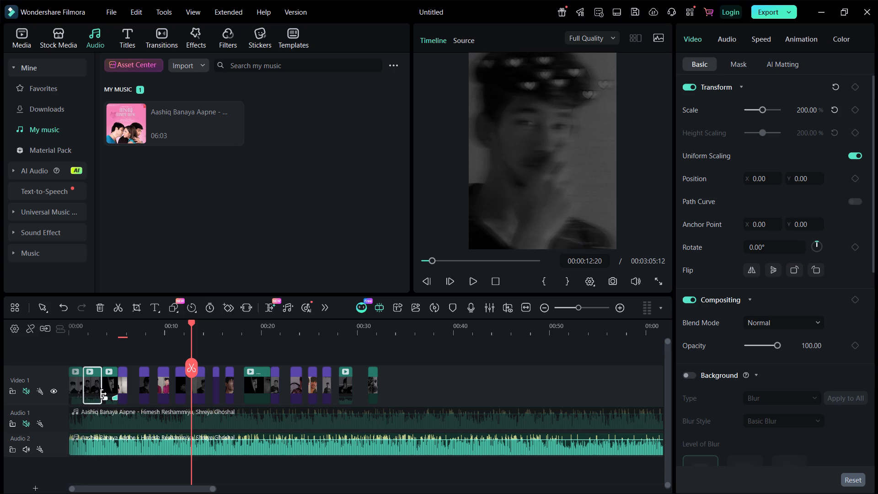
left_click_drag(100, 392, 90, 392)
left_click(76, 388)
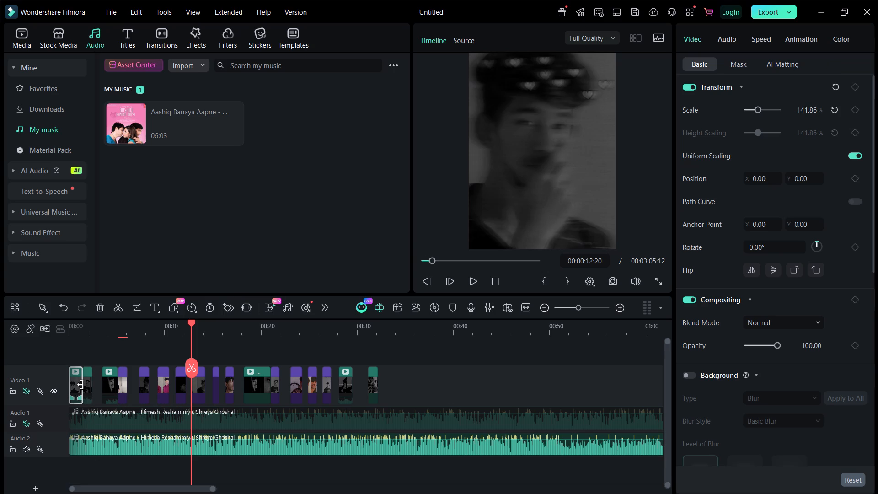
left_click_drag(82, 388, 79, 388)
left_click_drag(79, 388, 76, 384)
Close the gaps on both sides of the second video clip near the start of Video 1.
left_click(97, 379)
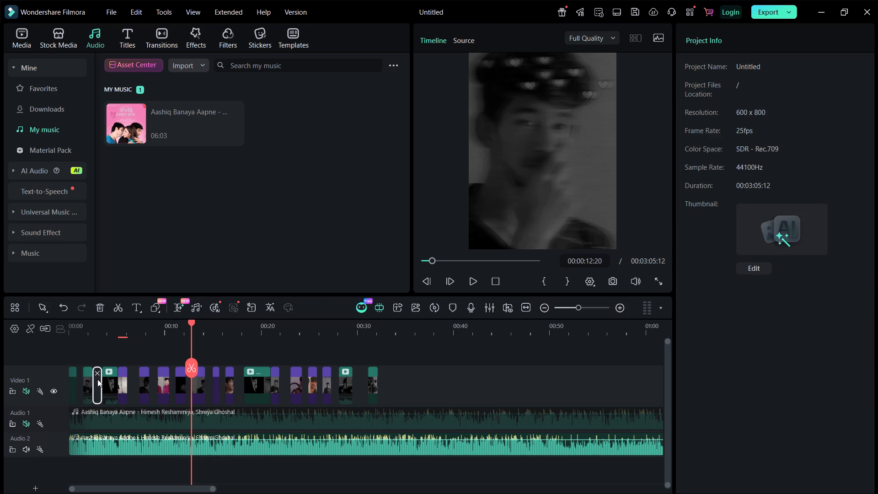
key("Delete")
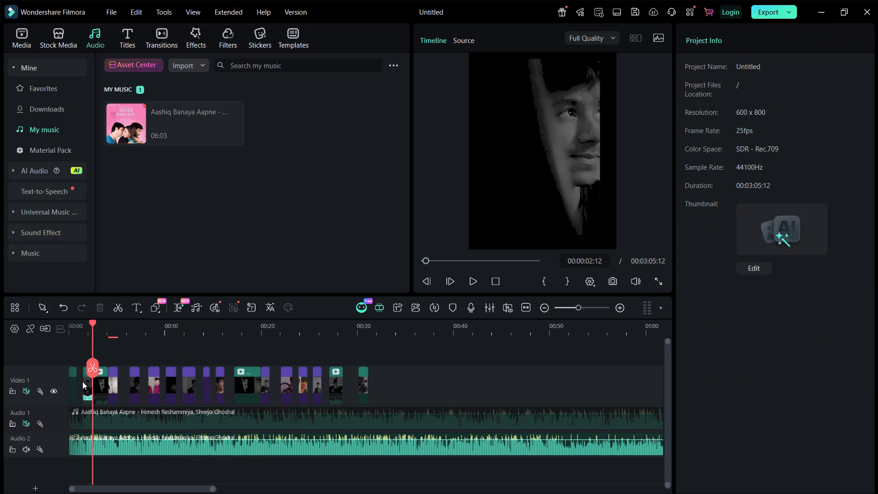
left_click(80, 383)
key("Delete")
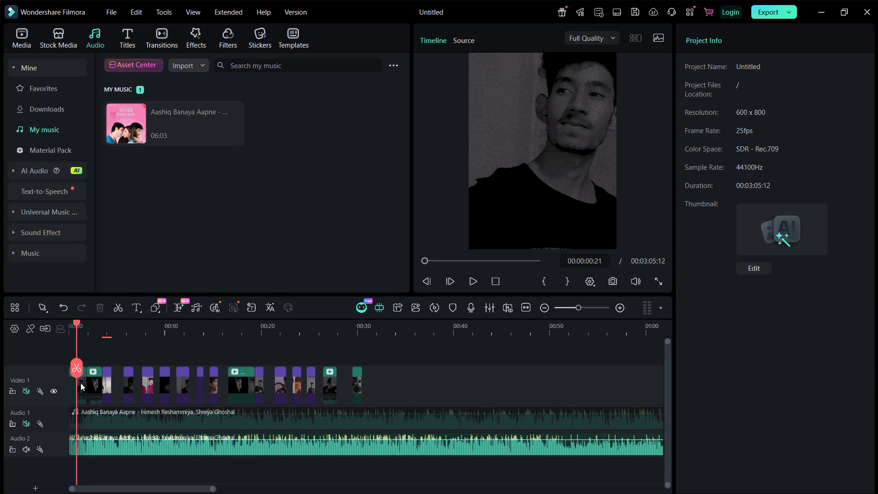
Close the gaps between the first four photos that follow the third video clip on Video 1.
left_click(118, 386)
key("Delete")
left_click(125, 394)
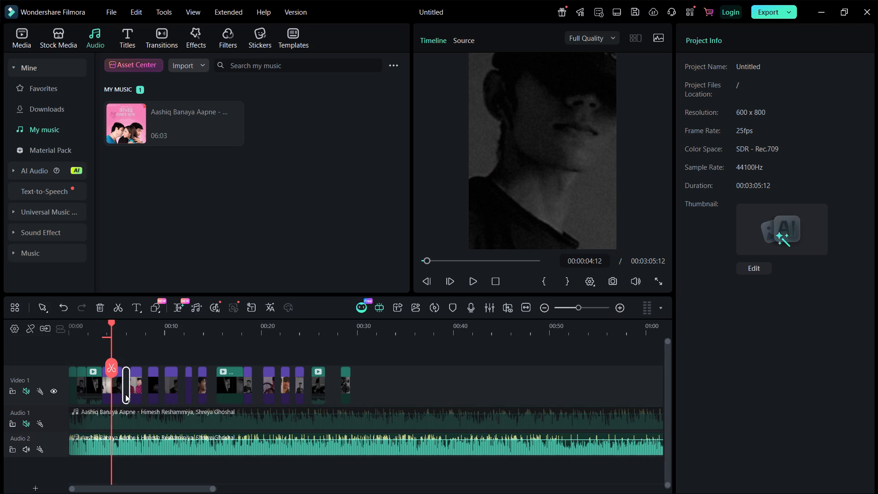
left_click(125, 394)
key("Delete")
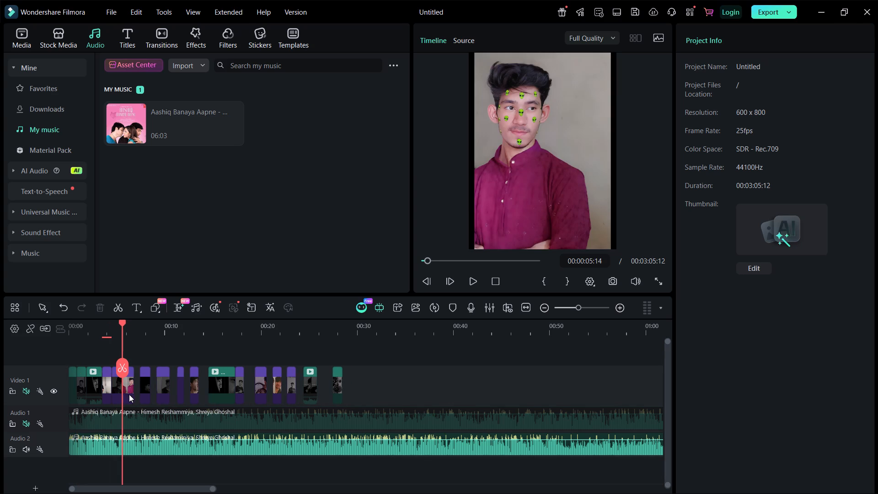
left_click(134, 394)
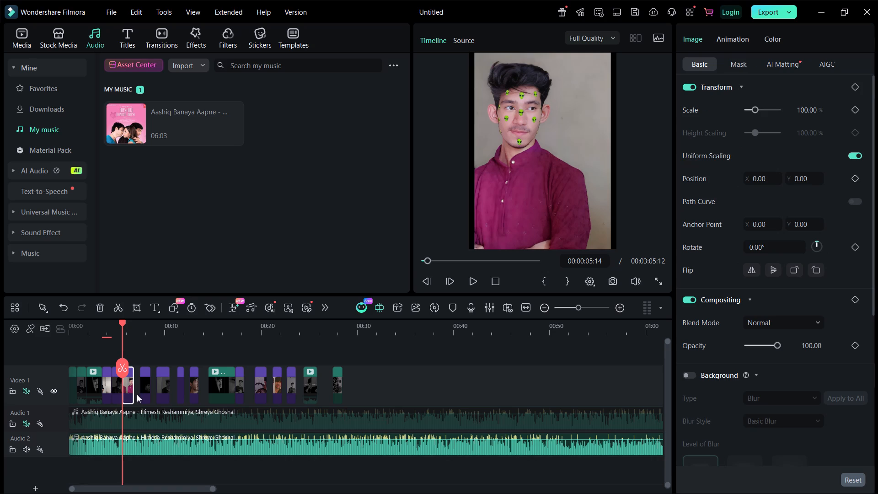
left_click(136, 394)
key("Delete")
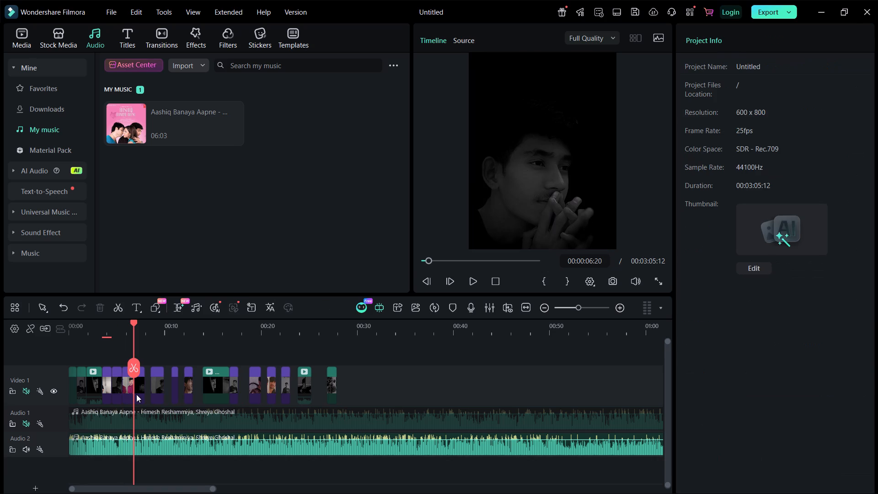
Close the gaps from the fourth photo through to the long video clip, so that clip starts at about 00:11.
left_click(147, 385)
key("Delete")
left_click(159, 386)
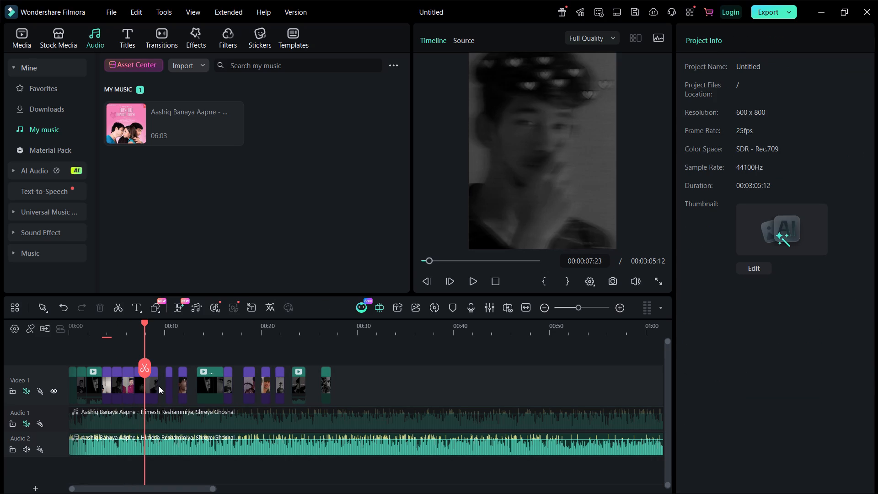
key("Delete")
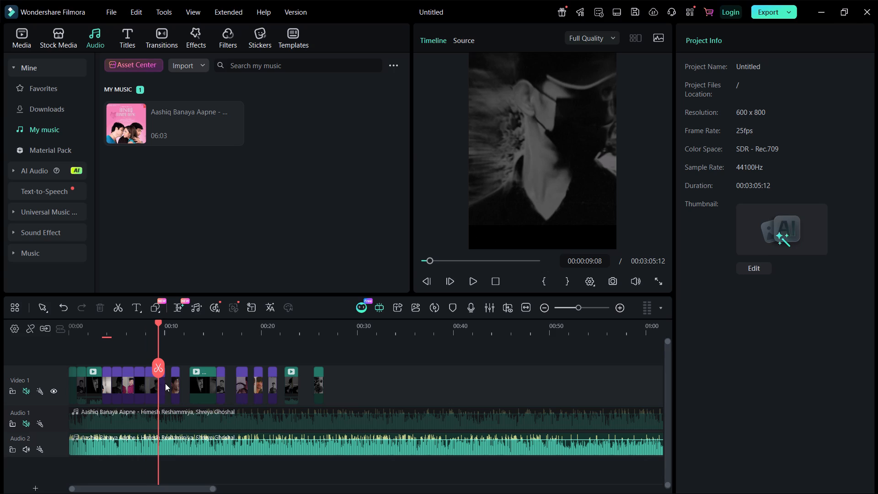
left_click(170, 383)
key("Delete")
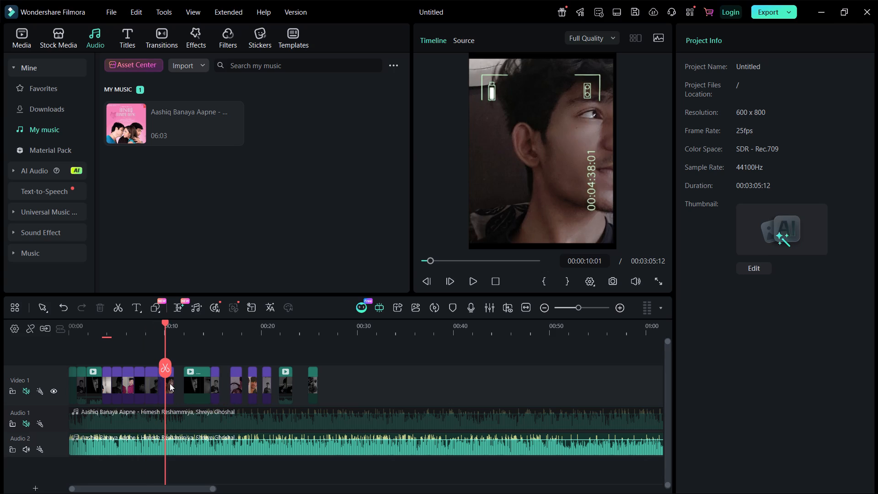
left_click(178, 383)
key("Delete")
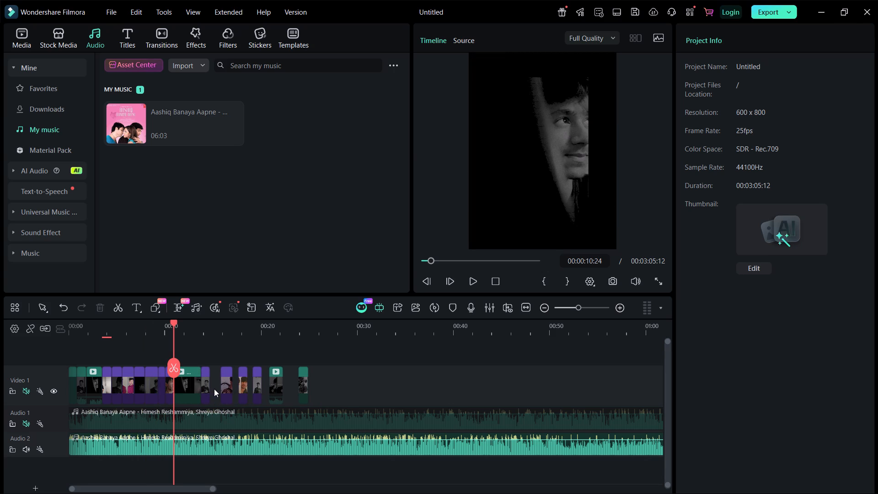
Close all remaining gaps between the photos and video clips after the long video clip on Video 1.
left_click(216, 389)
key("Delete")
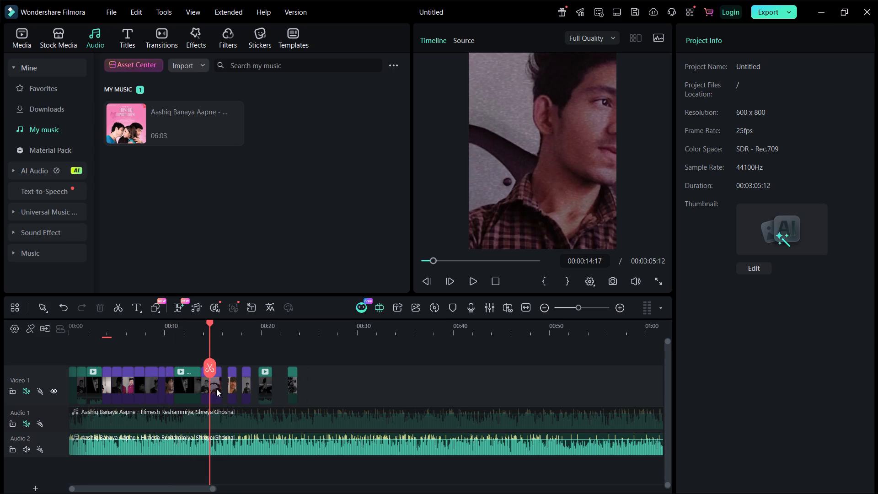
left_click(224, 390)
key("Delete")
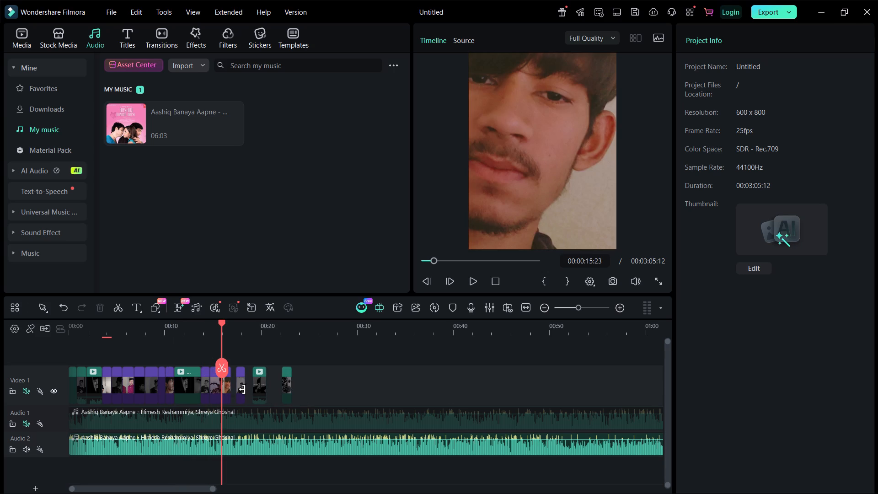
left_click(249, 387)
key("Delete")
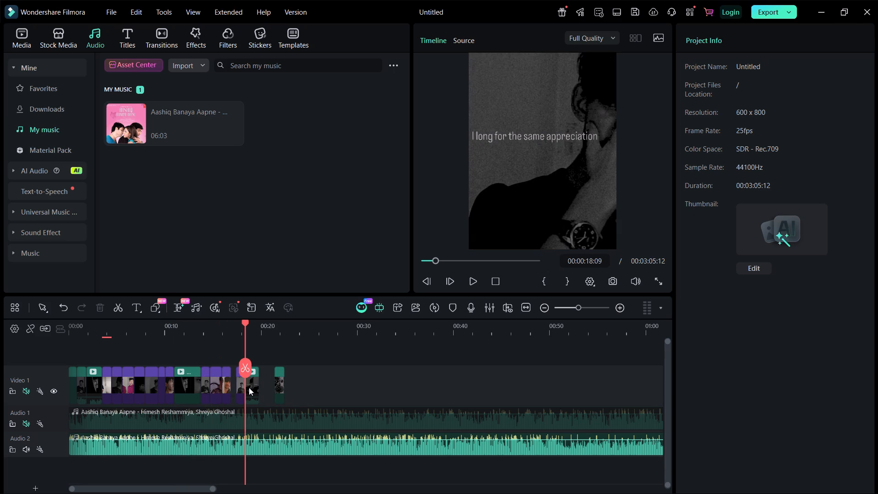
left_click(266, 383)
key("Delete")
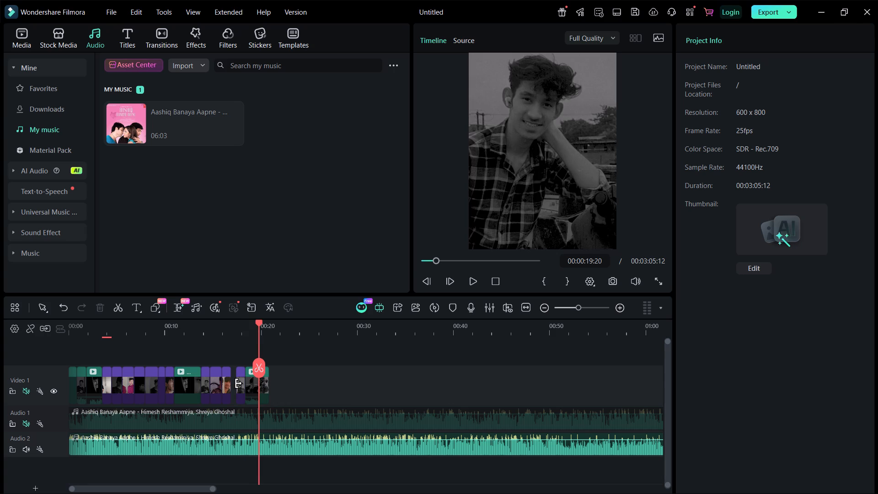
left_click(233, 388)
key("Delete")
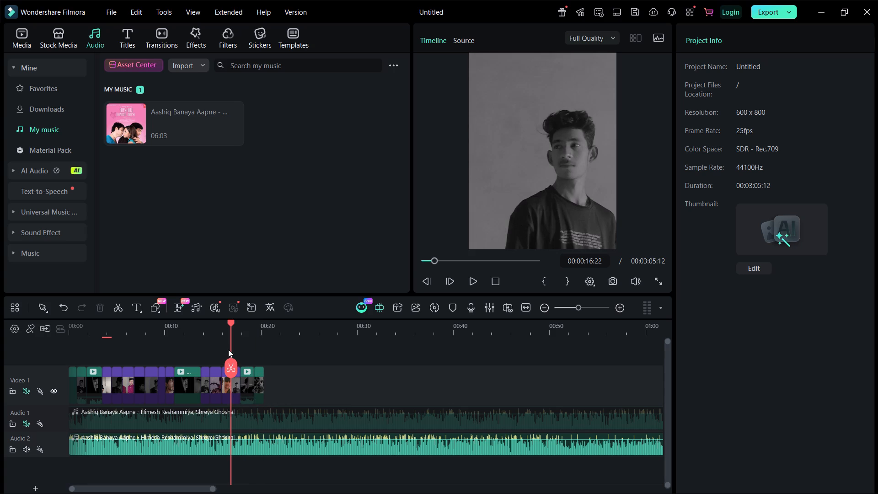
Play the assembled sequence from 00:00:00:00 and stop at about 00:32 to review the clips against the song.
left_click_drag(232, 363, 22, 377)
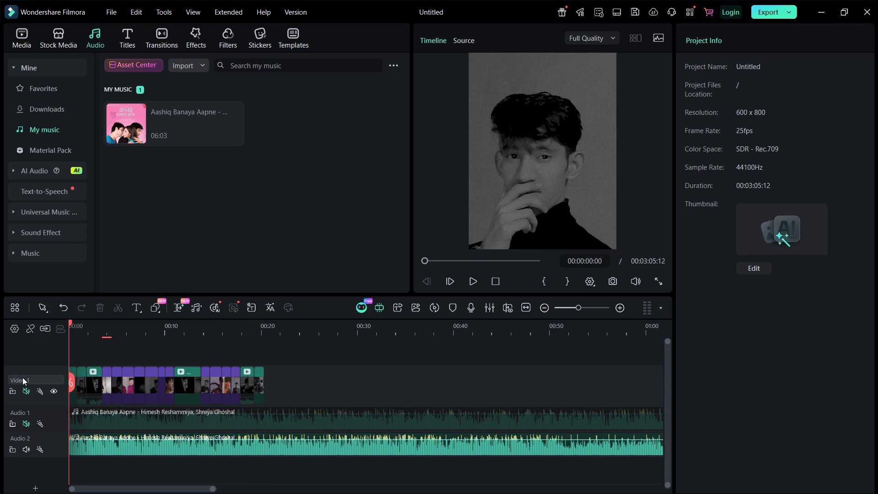
key("space")
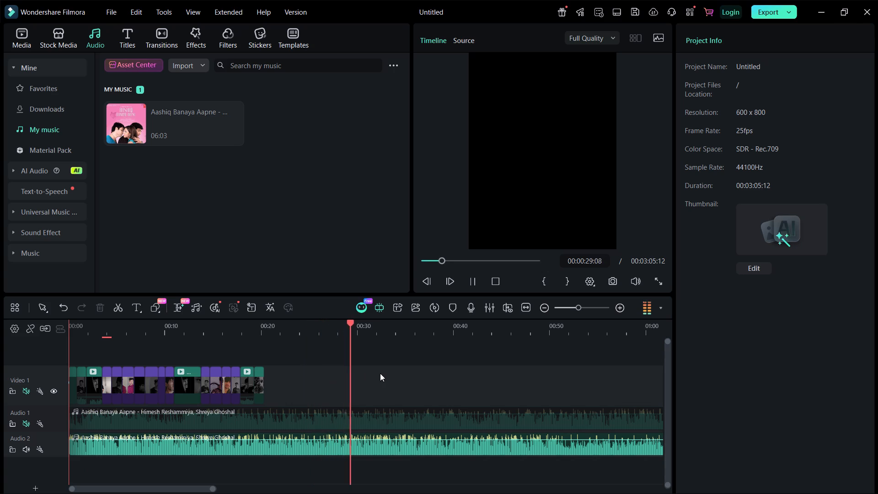
left_click(361, 328)
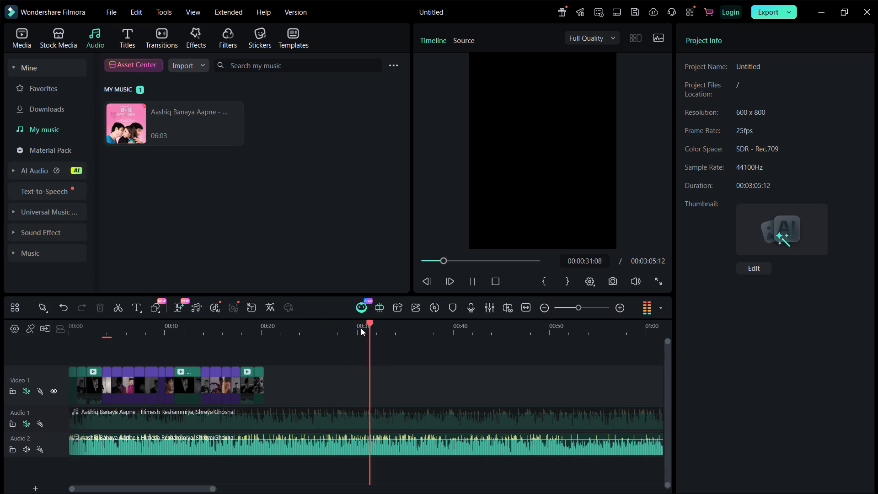
left_click(369, 323)
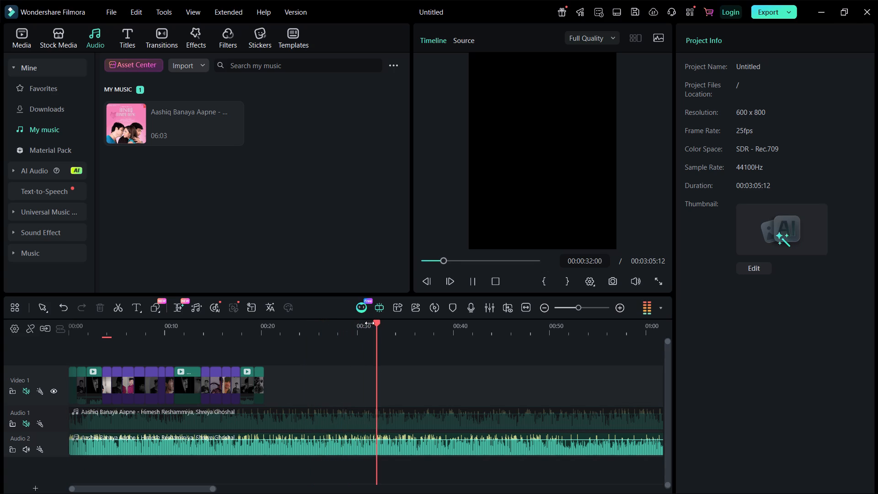
key("space")
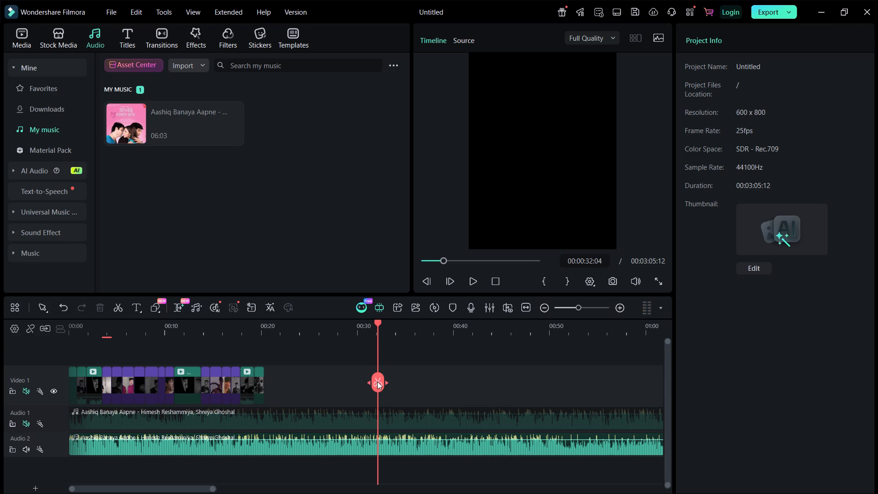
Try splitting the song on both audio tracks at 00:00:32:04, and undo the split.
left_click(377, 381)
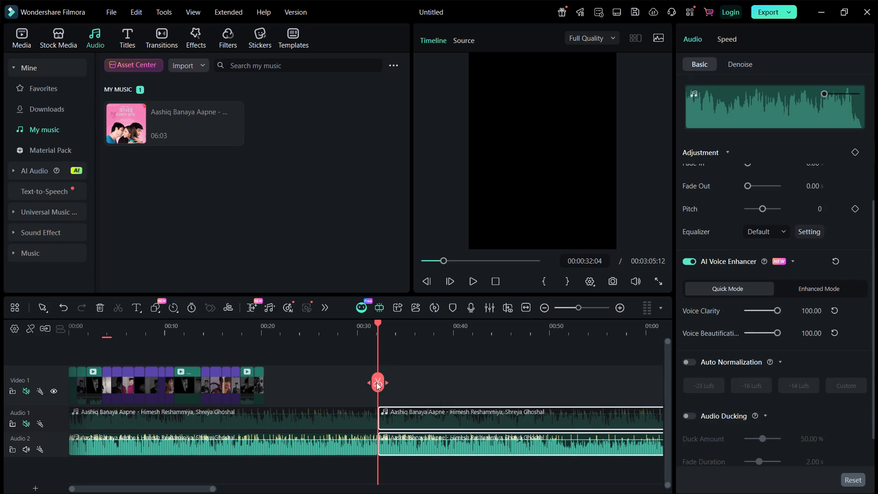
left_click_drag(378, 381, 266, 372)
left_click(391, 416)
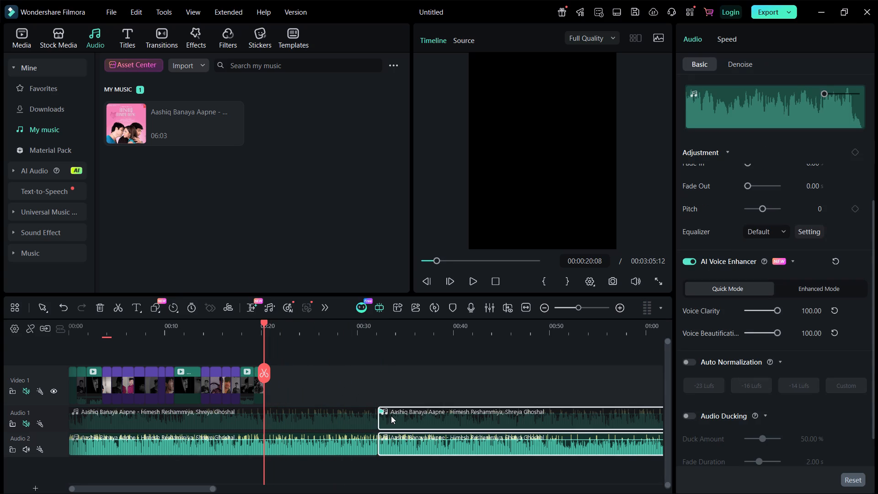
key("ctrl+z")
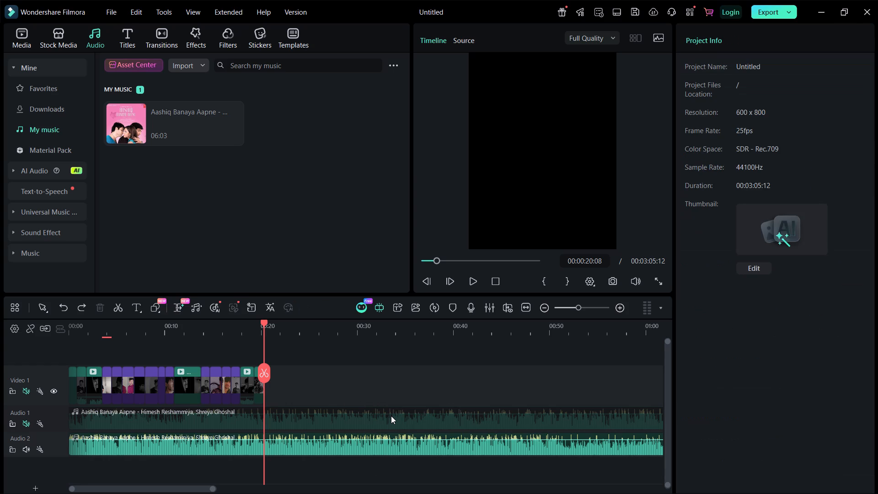
Split the Audio 1 song at the end of the last video clip, 00:00:20:08, and delete the part after it.
left_click(359, 412)
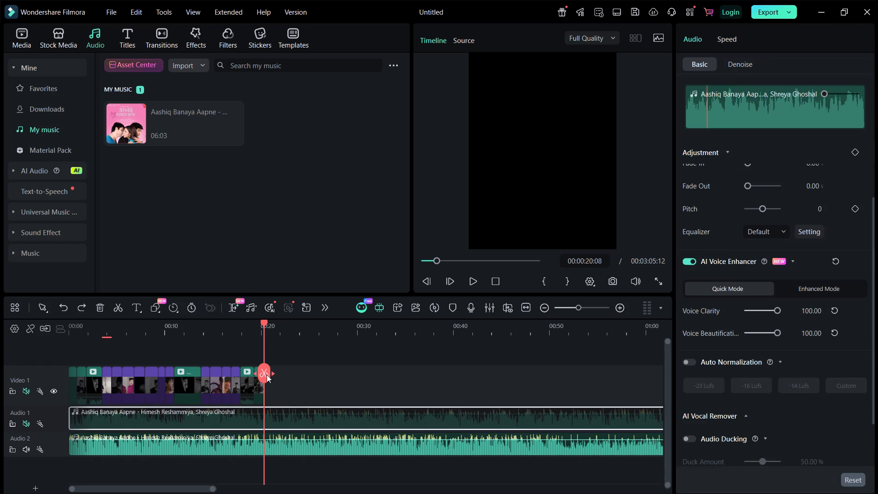
left_click(259, 374)
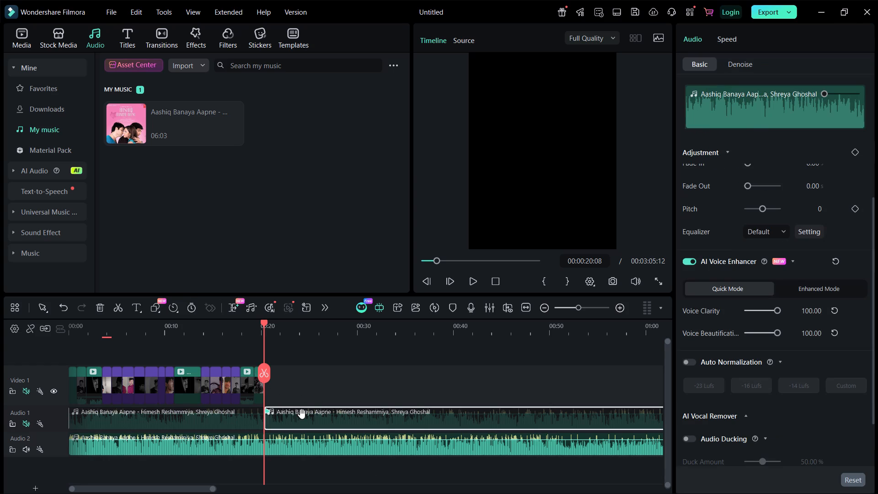
key("Delete")
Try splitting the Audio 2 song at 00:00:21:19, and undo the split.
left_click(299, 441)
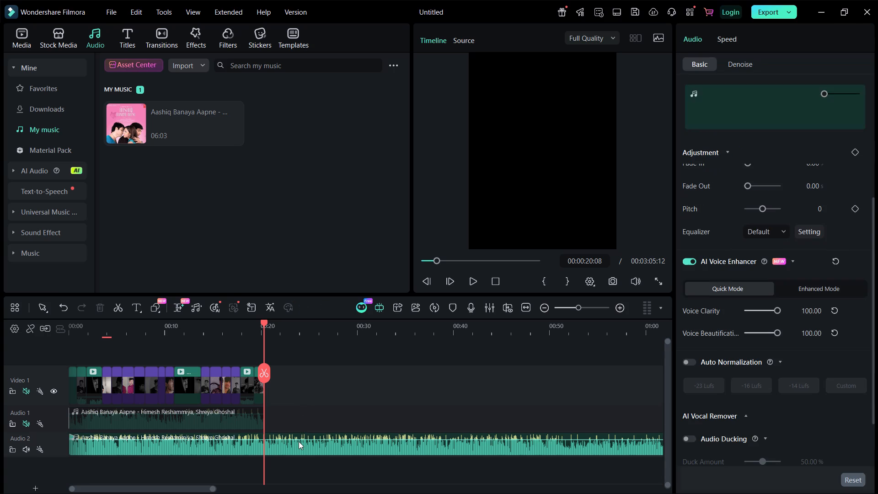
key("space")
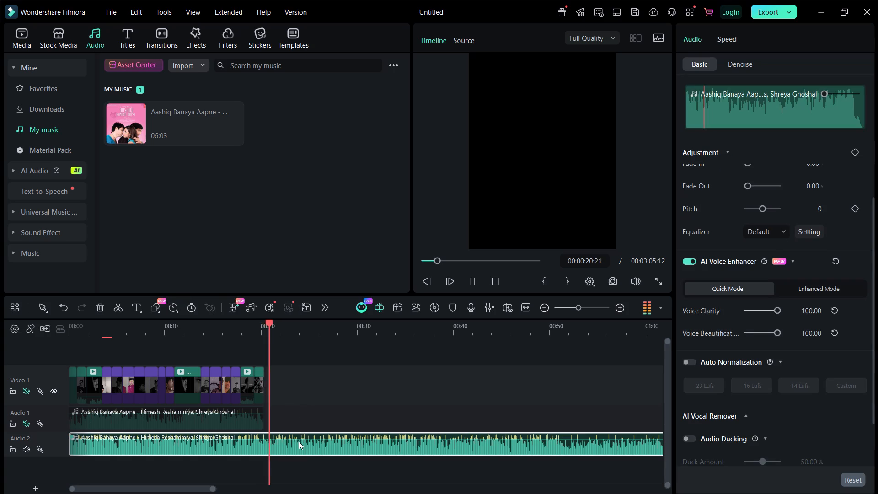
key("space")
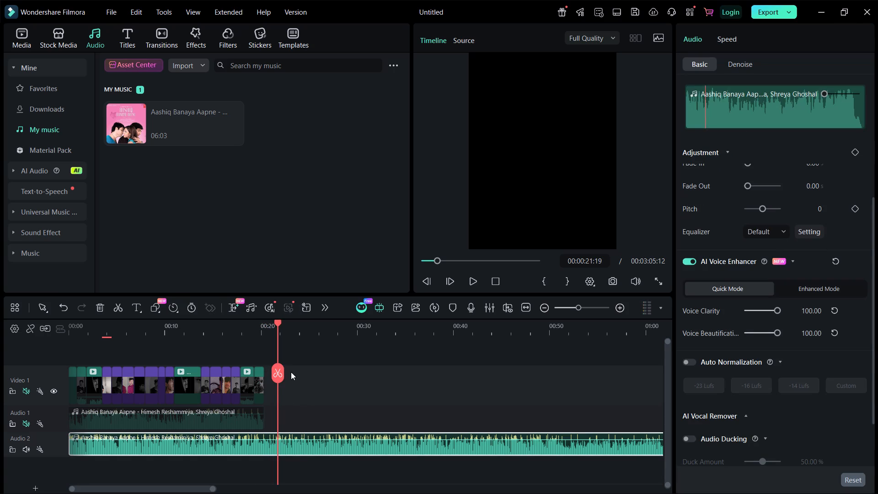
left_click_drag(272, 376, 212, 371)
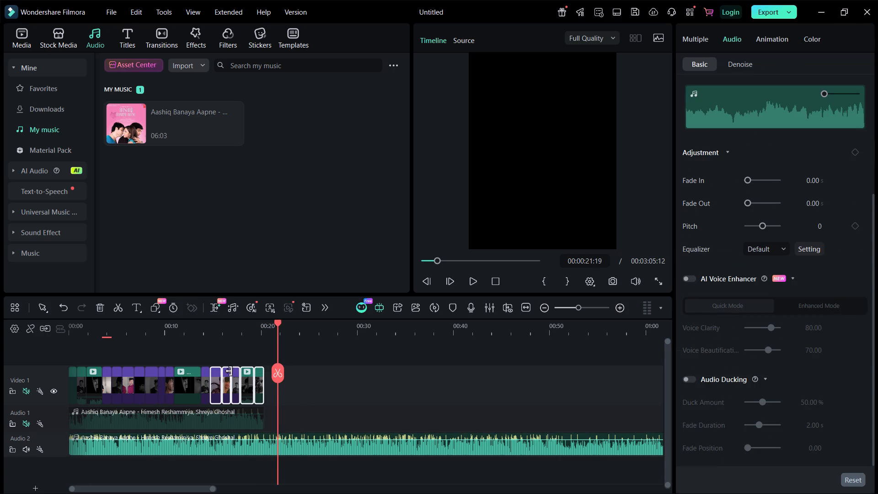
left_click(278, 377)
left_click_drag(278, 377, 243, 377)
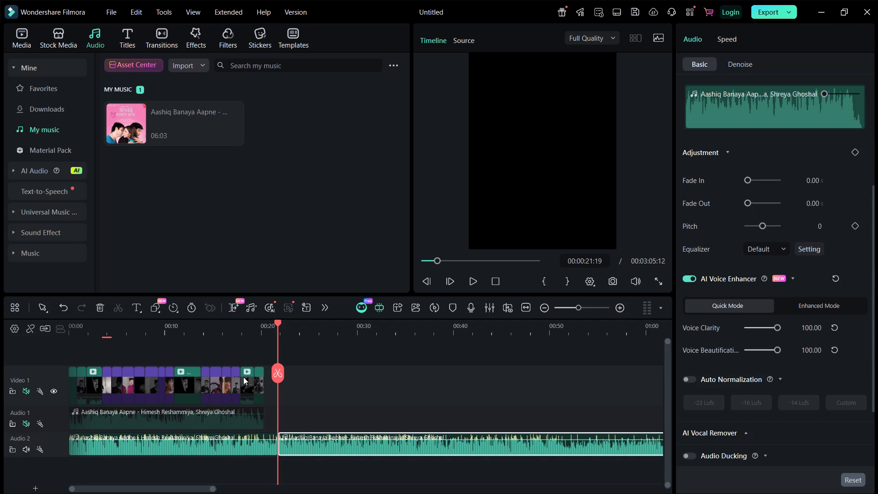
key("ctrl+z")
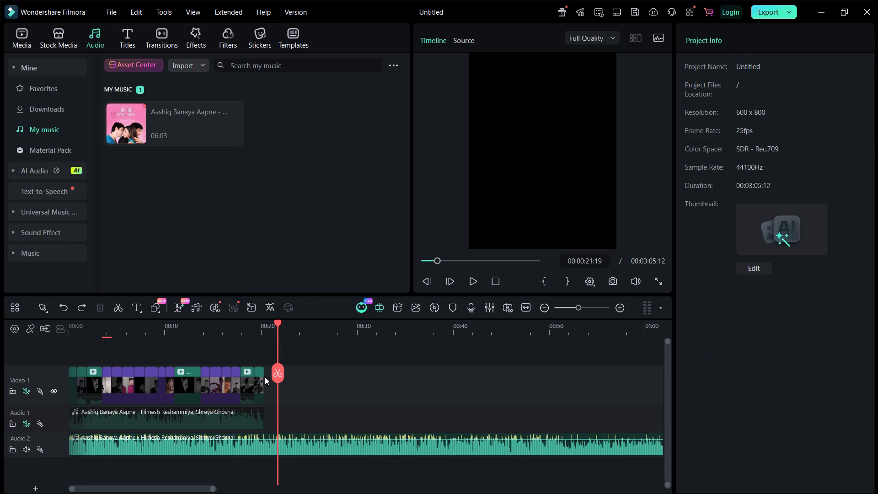
Play the sequence from 00:00:00:00, stop at 00:00:10:06 and split the clips on all tracks there.
left_click_drag(277, 376, 250, 370)
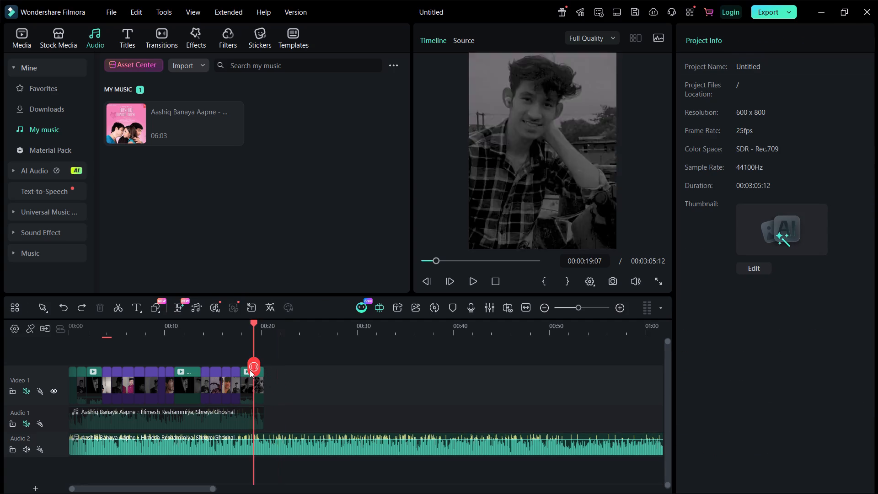
left_click_drag(250, 370, 40, 367)
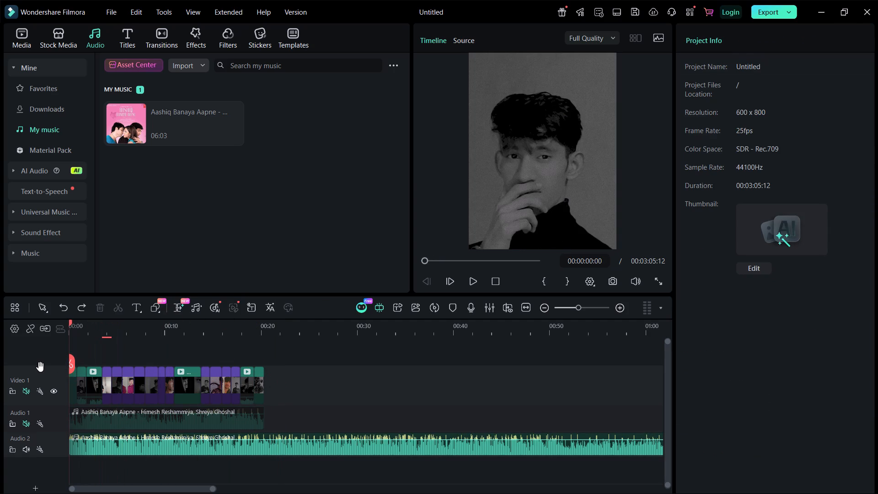
key("space")
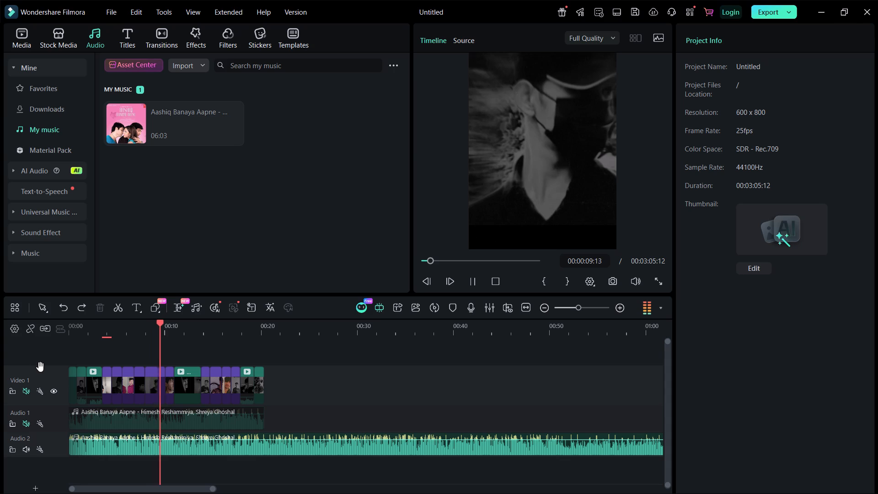
key("space")
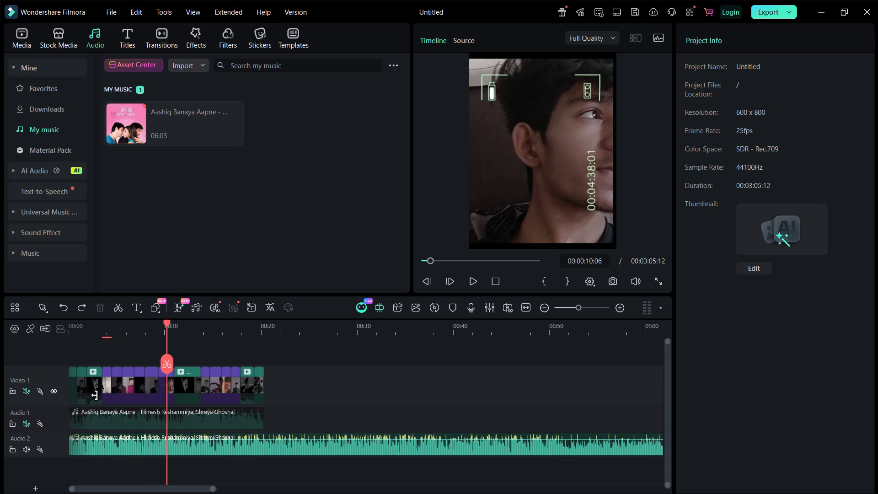
left_click(168, 366)
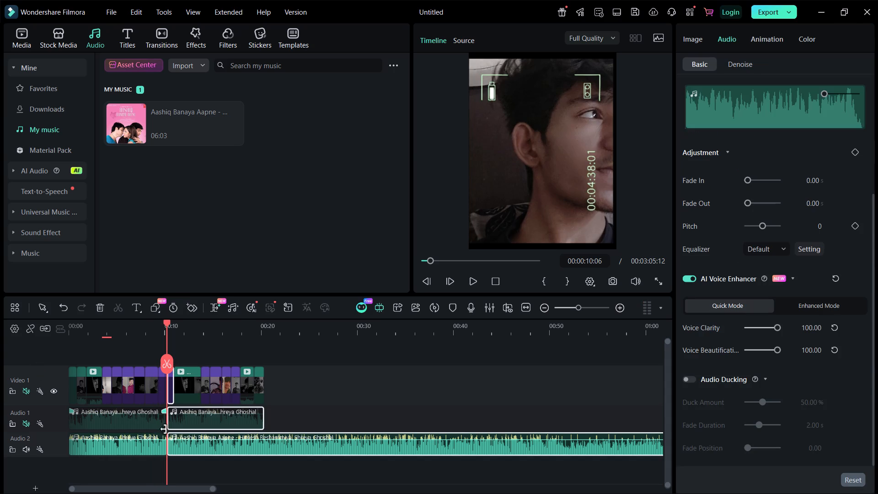
Select the part of the Audio 2 song after the split and raise its volume line to the top of the clip.
left_click(179, 446)
left_click_drag(179, 446, 197, 448)
left_click(197, 448)
left_click_drag(197, 448, 139, 479)
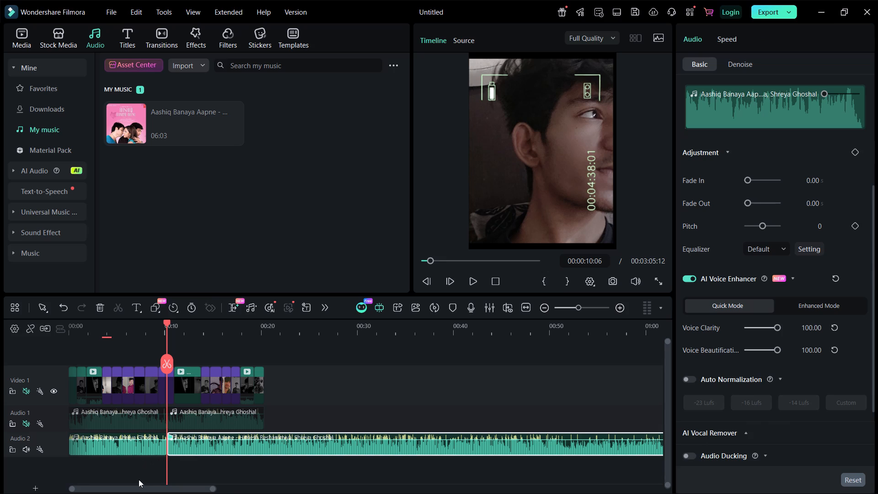
left_click_drag(139, 479, 230, 447)
left_click(230, 447)
left_click_drag(230, 447, 139, 450)
left_click_drag(139, 450, 166, 358)
left_click_drag(166, 358, 235, 356)
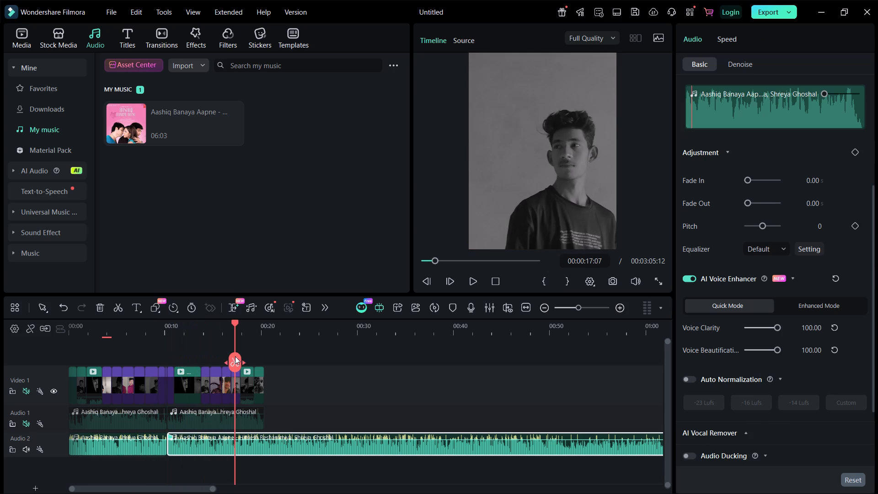
left_click(284, 440)
left_click_drag(284, 440, 261, 447)
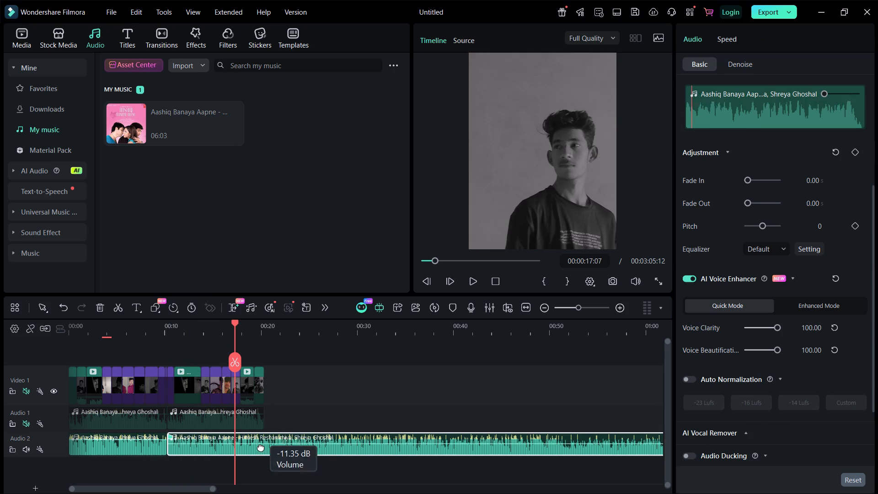
left_click_drag(261, 447, 238, 432)
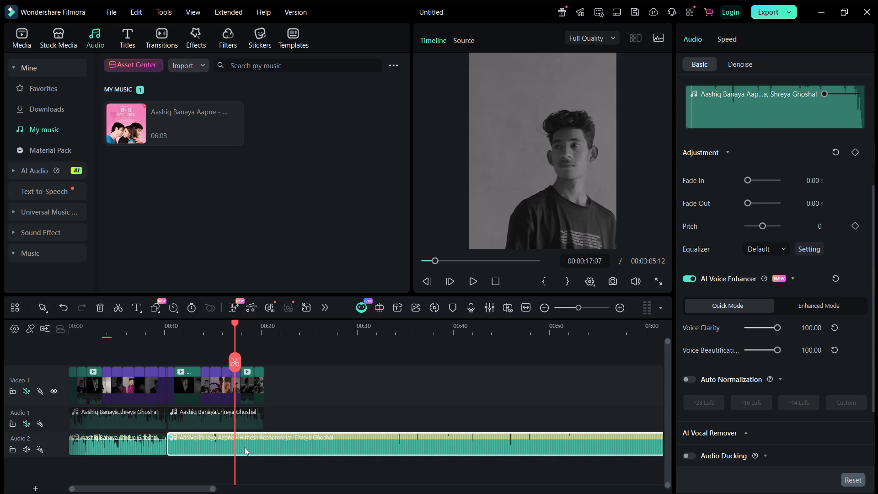
Move the second part of the Audio 2 song to a new audio track below, starting at 00:00:00:00, and mute Audio 2.
left_click(257, 452)
left_click_drag(257, 452, 128, 466)
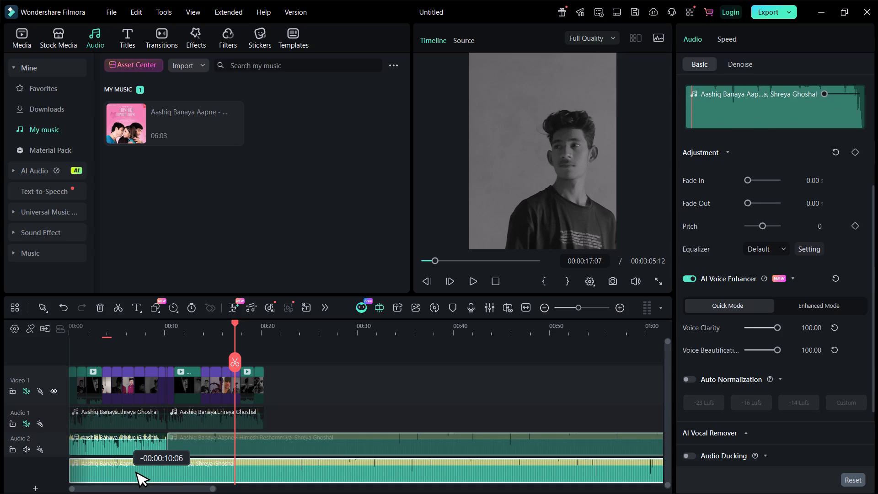
left_click_drag(128, 466, 122, 466)
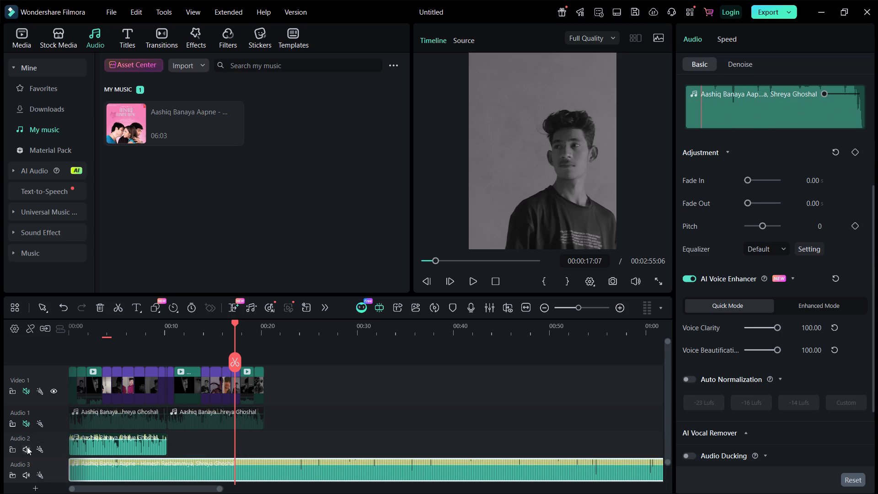
left_click(27, 448)
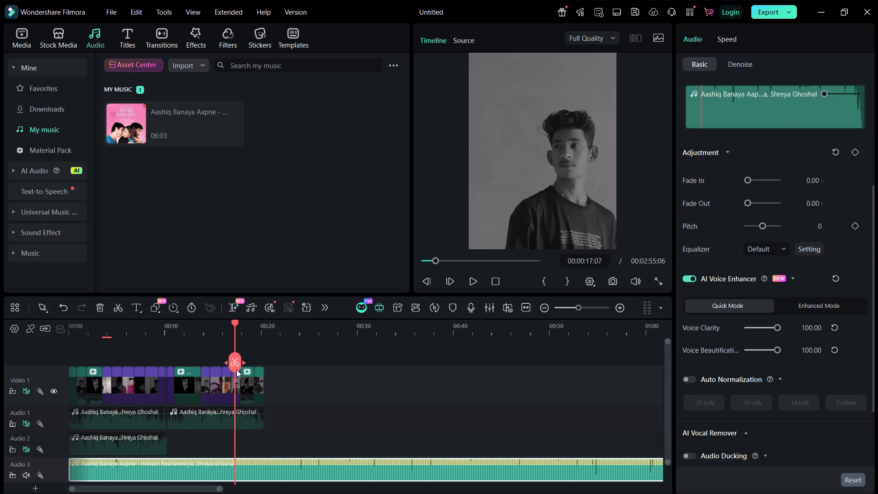
Play the sequence from the start with the moved song, and delete the long video clip starting at about 00:00:11 on Video 1.
left_click_drag(237, 367, 0, 396)
key("space")
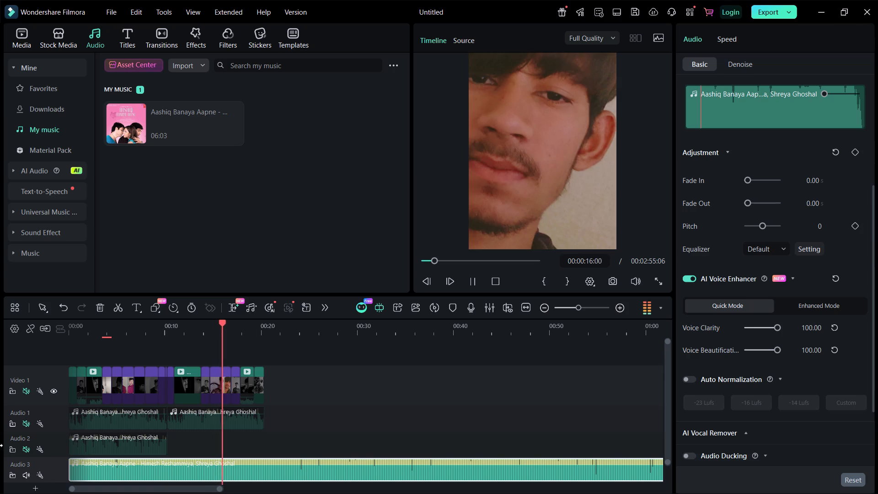
left_click(197, 391)
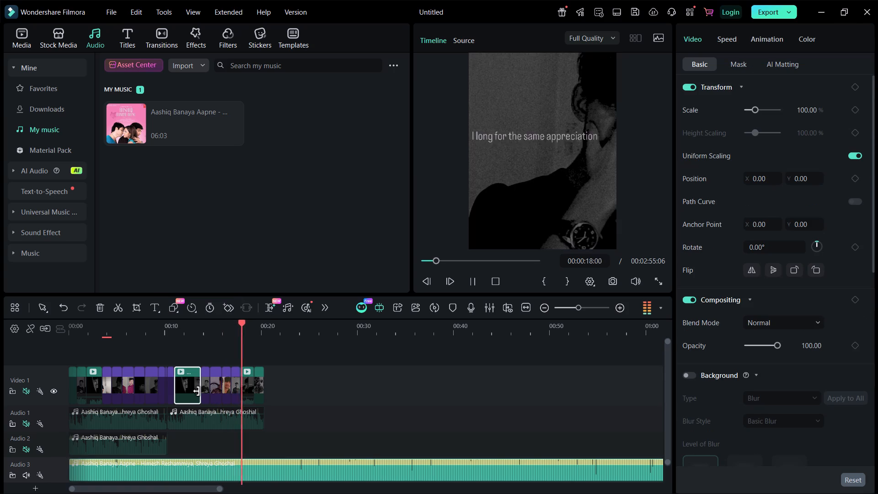
key("Delete")
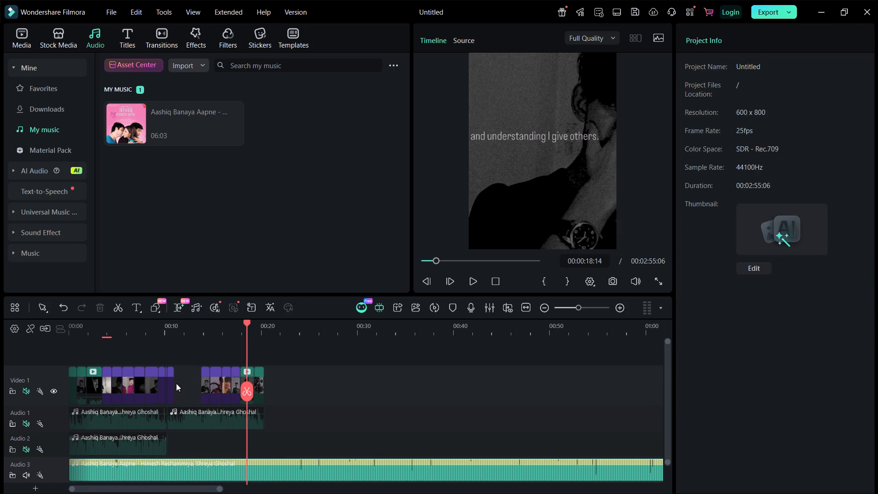
Extend the end of the photo just before the gap on Video 1 to about 00:00:11:11.
left_click(170, 386)
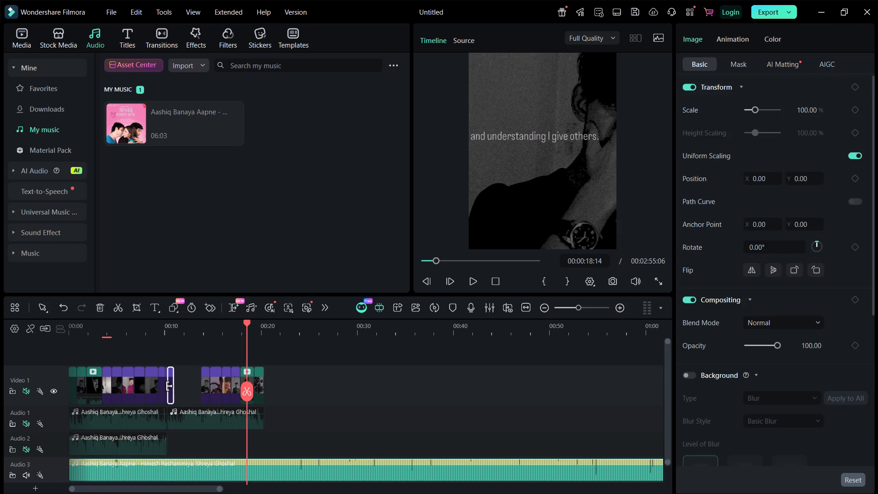
left_click(172, 385)
left_click_drag(173, 381, 178, 380)
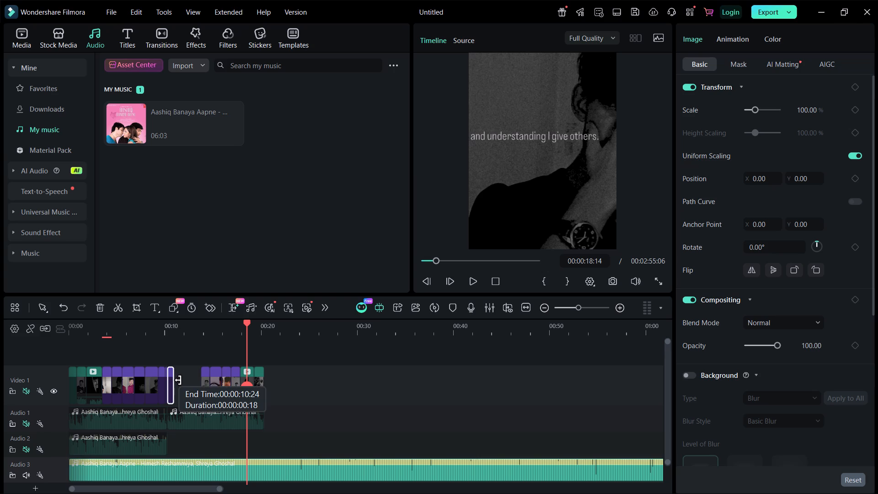
left_click_drag(178, 380, 178, 381)
Close the remaining gap after the extended photo on Video 1.
left_click(188, 381)
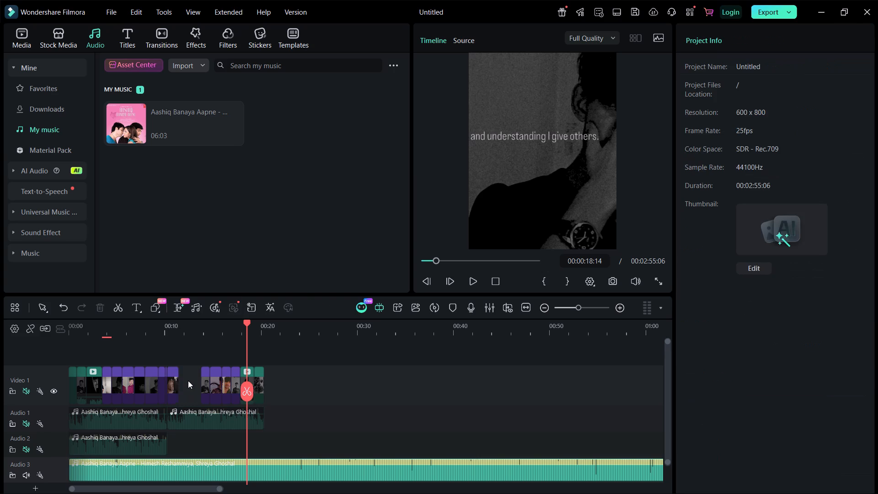
key("Delete")
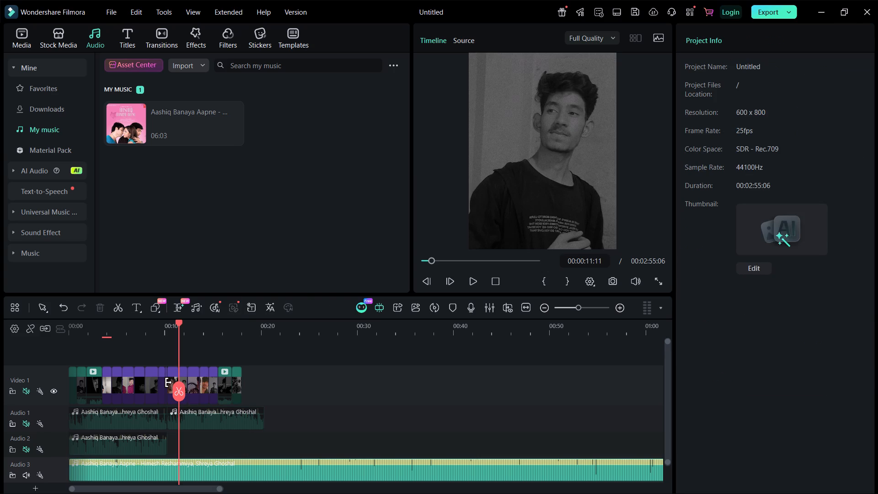
Trim the start of the photo piece after the 00:00:10:06 split to about 00:00:11.
left_click(169, 381)
left_click(161, 383)
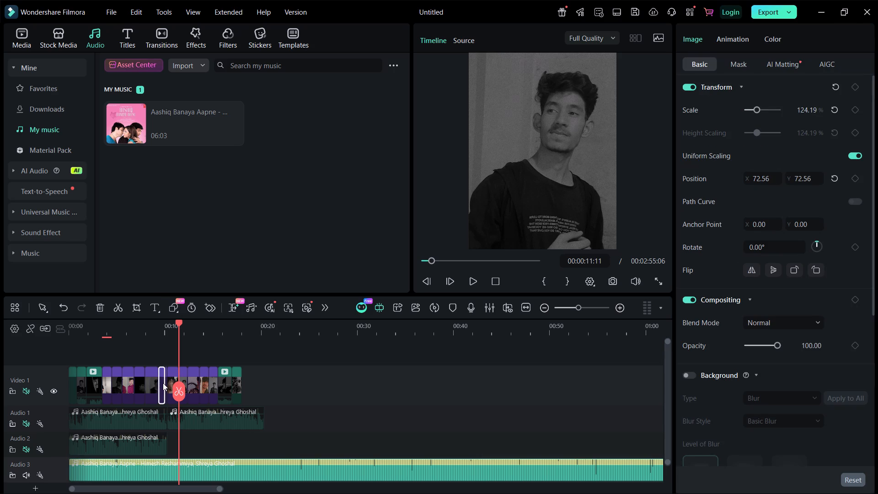
left_click(166, 380)
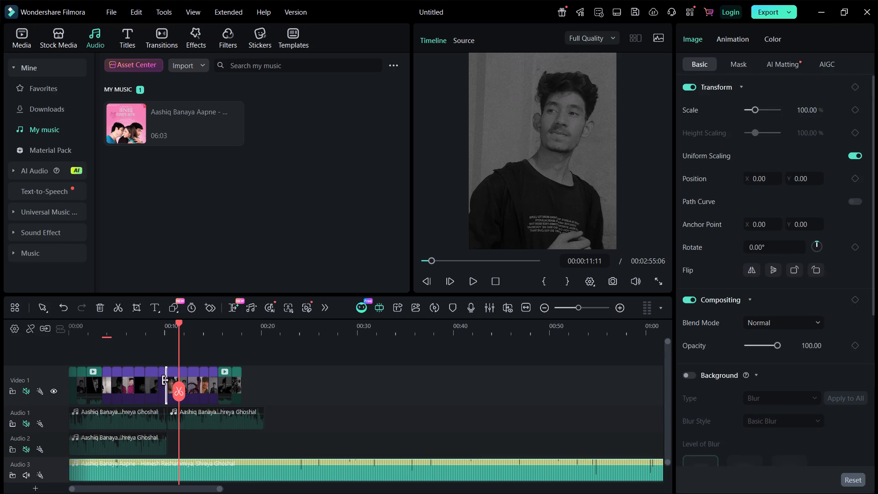
left_click_drag(169, 379, 176, 377)
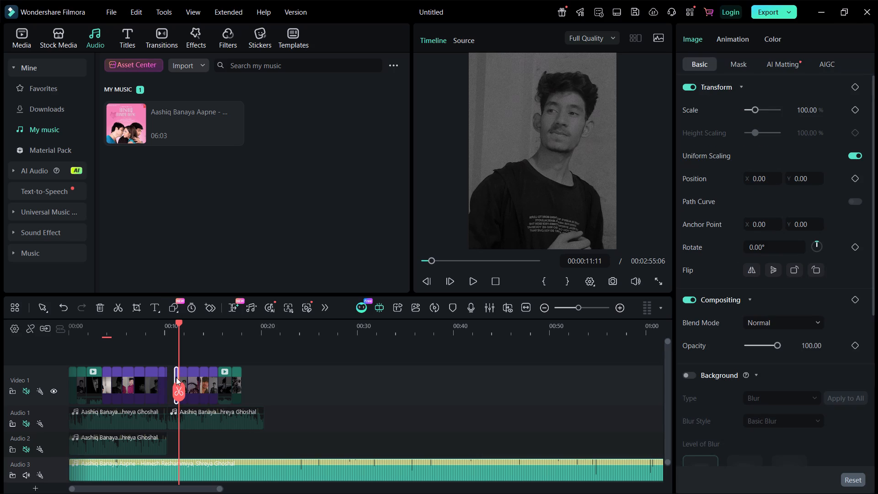
Extend the end of the short photo just before the gap on Video 1 to about 00:00:10:16.
left_click(166, 379)
left_click_drag(166, 379, 171, 378)
scroll(166, 377, "up", 6, "ctrl")
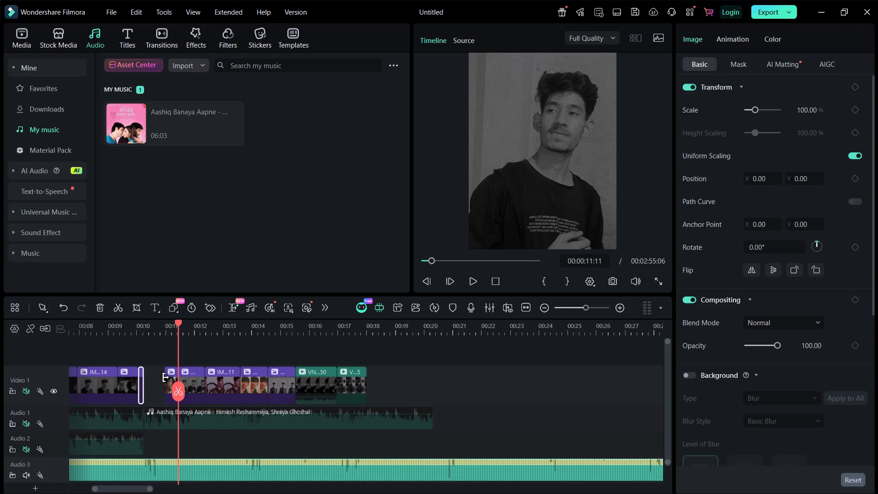
scroll(166, 377, "up", 4, "ctrl")
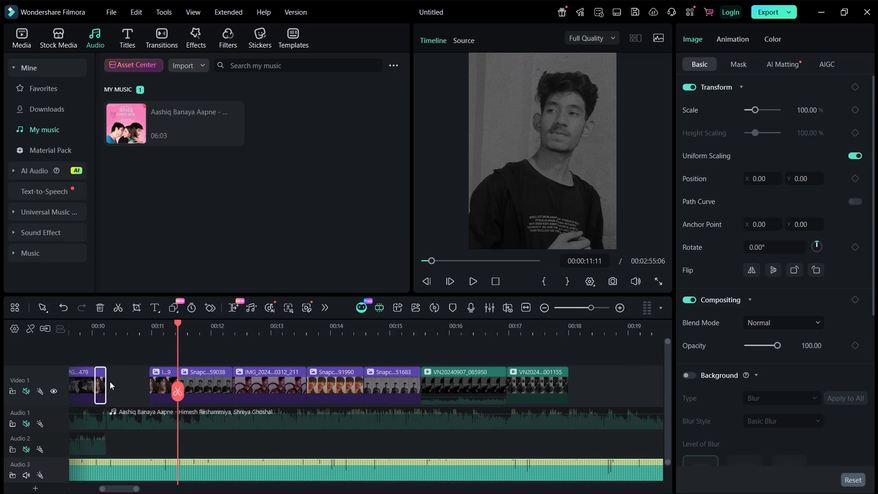
double_click(102, 381)
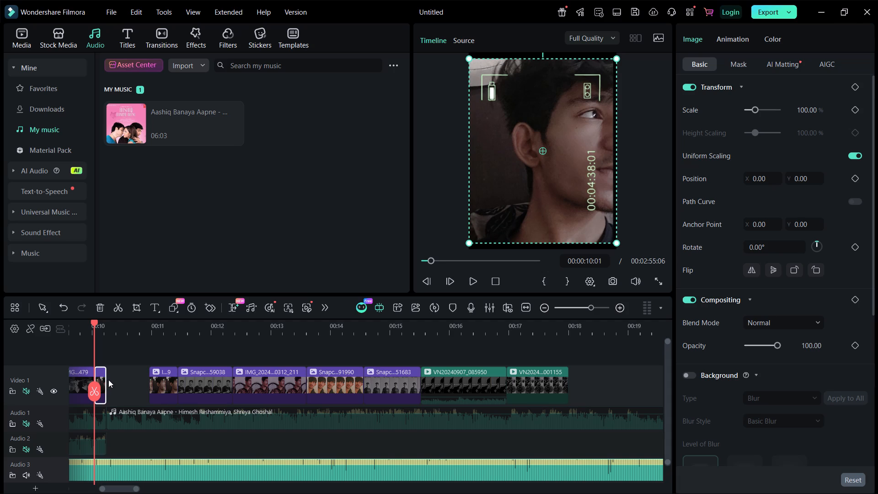
left_click_drag(103, 380, 125, 380)
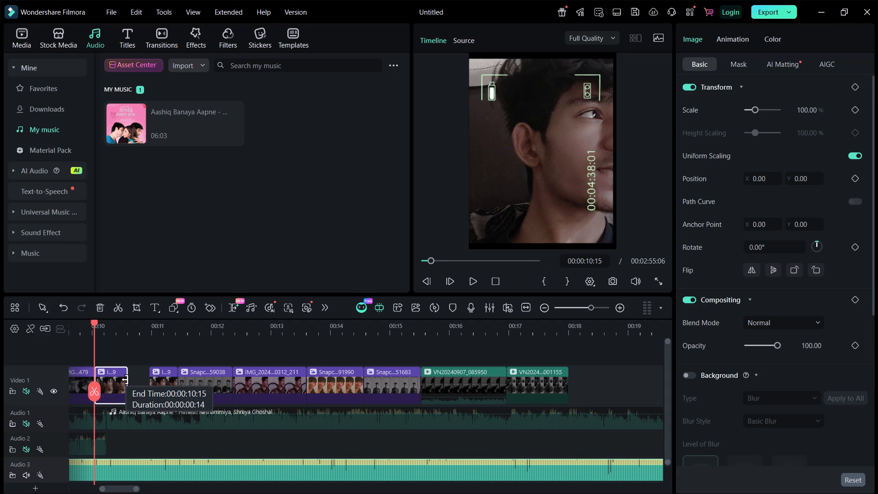
left_click_drag(125, 380, 127, 381)
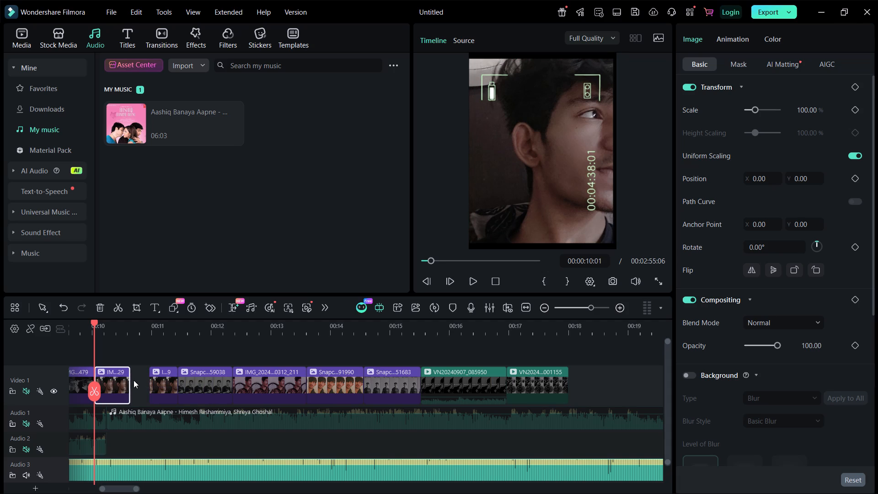
Close the gap after the extended photo on Video 1.
left_click(136, 376)
key("Delete")
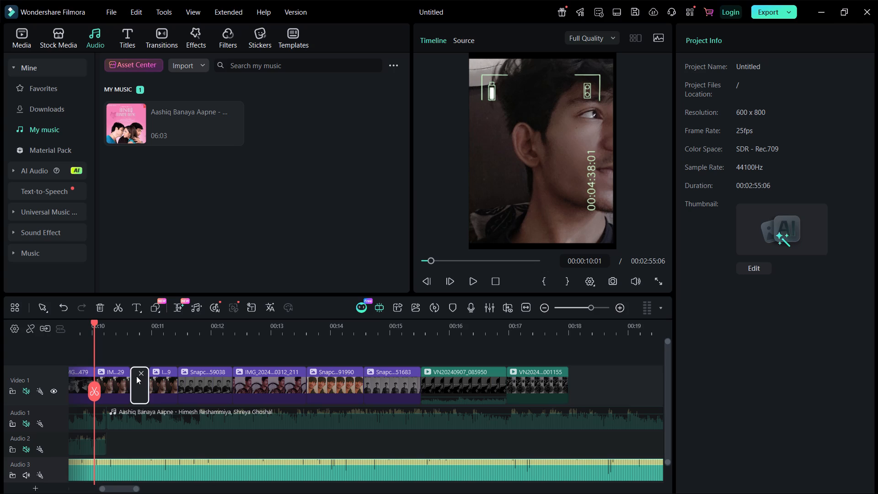
Delete the leftover short photo piece starting at 00:00:10:16 on Video 1 and close the gap it leaves.
left_click(136, 376)
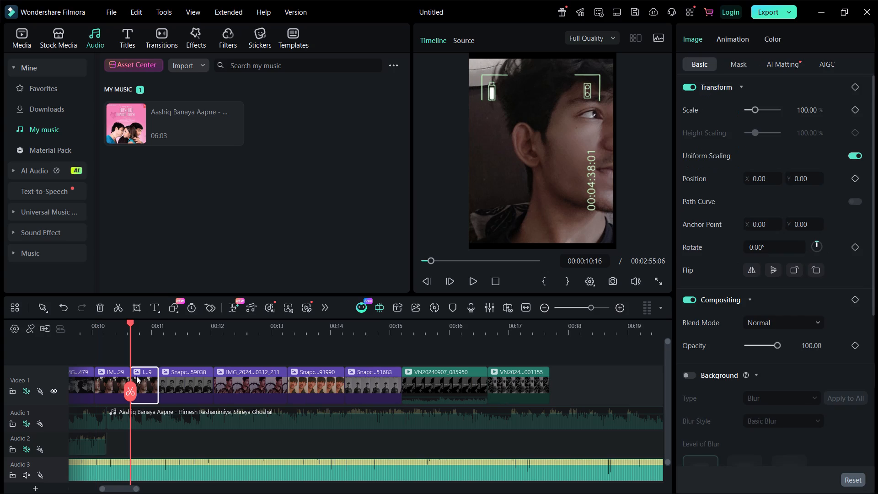
key("Delete")
left_click(136, 376)
left_click(136, 376)
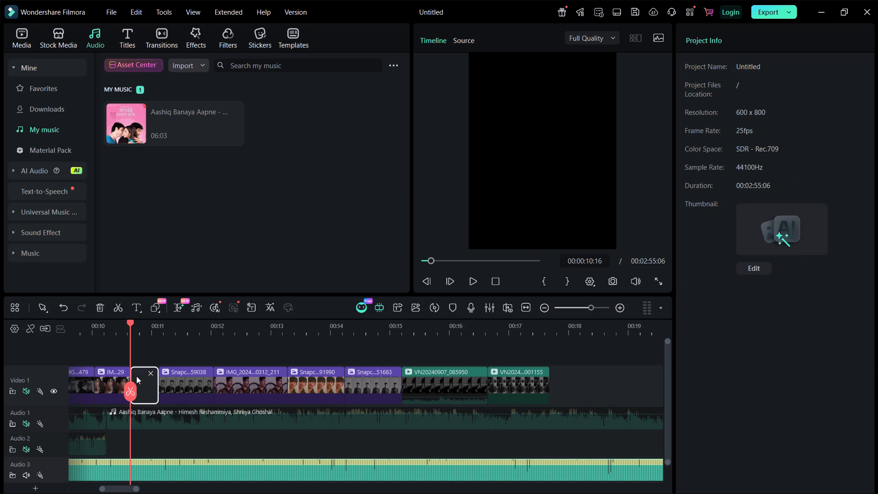
key("Delete")
Play the whole sequence from the start to review the tightened photo cuts against the song.
scroll(136, 376, "right", 4)
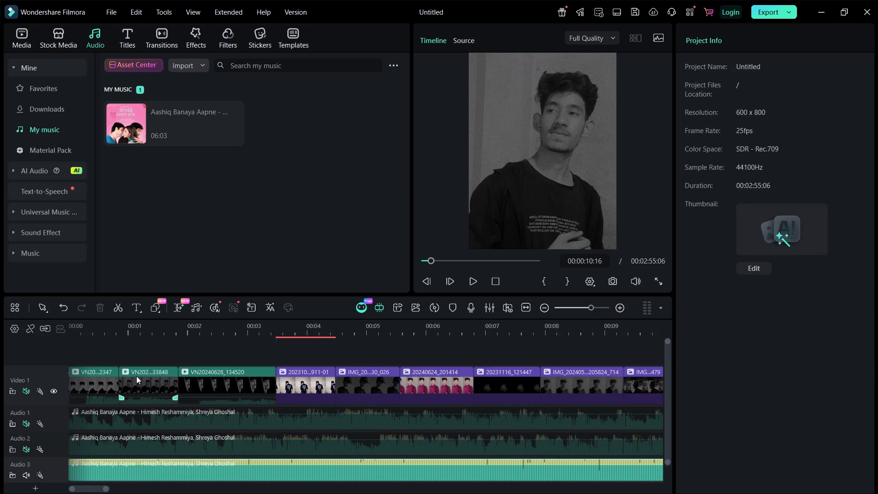
scroll(136, 376, "down", 5, "ctrl")
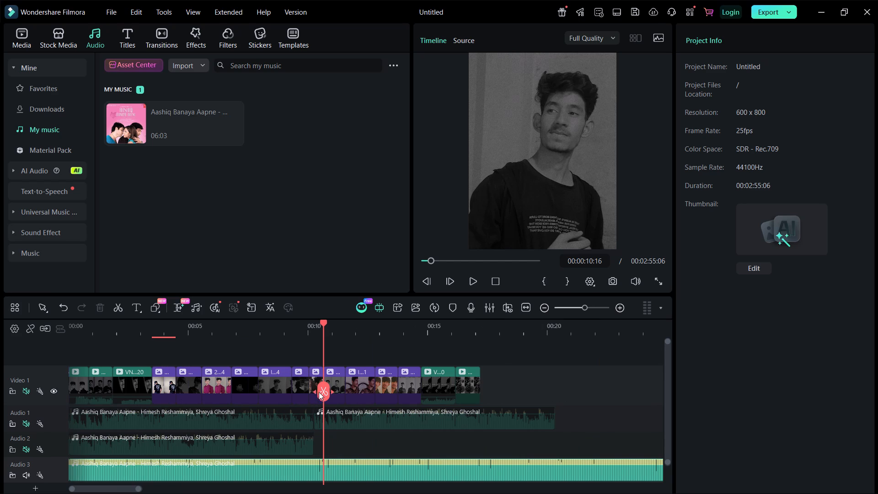
left_click_drag(319, 392, 0, 340)
key("space")
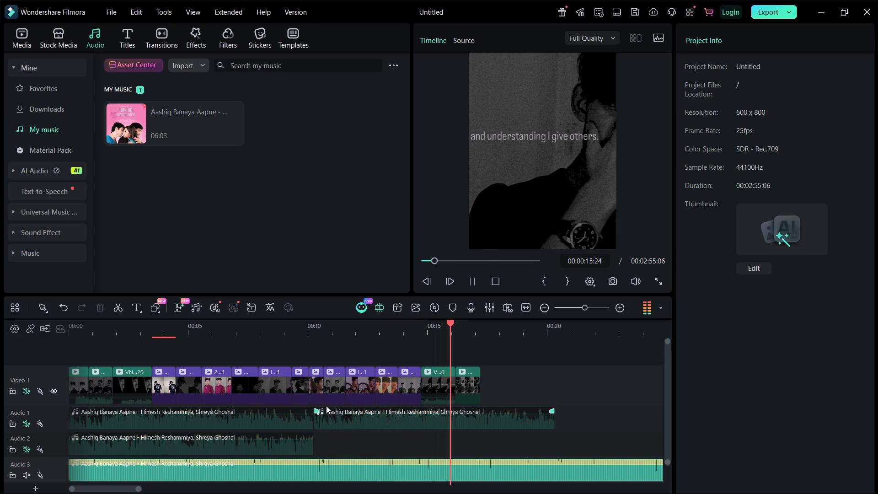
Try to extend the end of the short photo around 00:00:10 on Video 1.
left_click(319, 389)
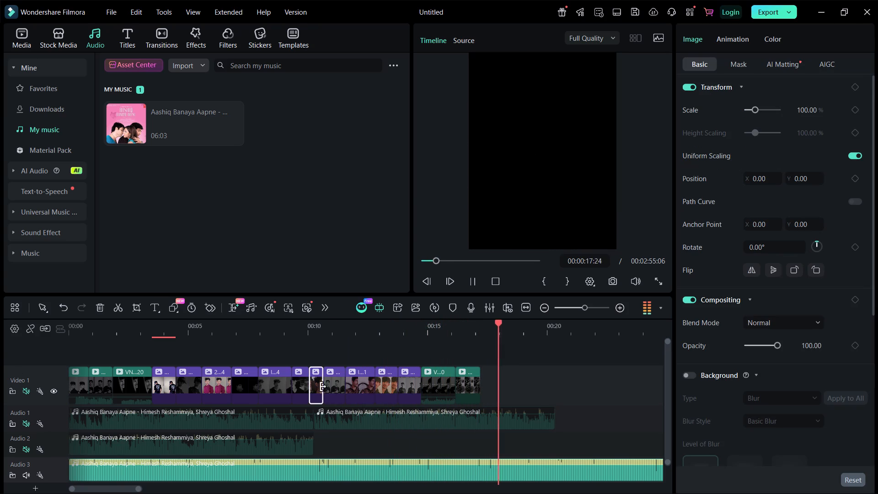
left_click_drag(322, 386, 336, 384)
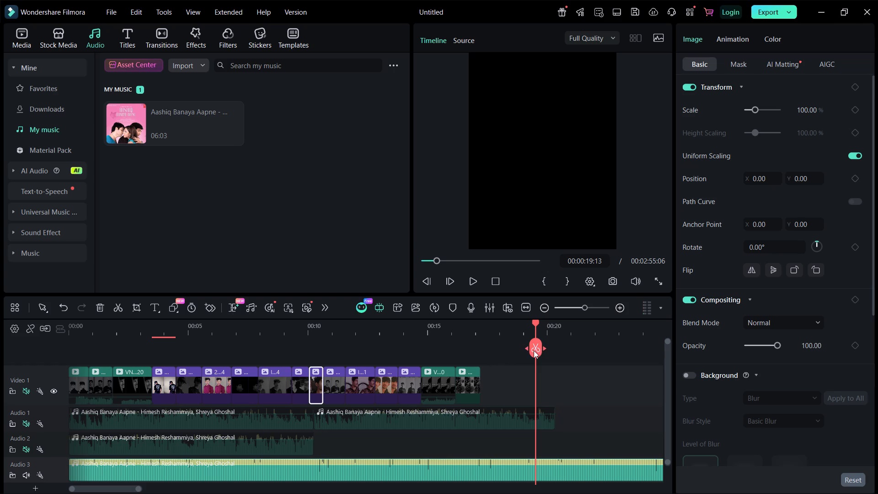
Split the song tracks at the end of the video, 00:00:17:05, and delete the excess song pieces on Audio 1 and Audio 3.
left_click_drag(534, 349, 483, 363)
left_click(483, 363)
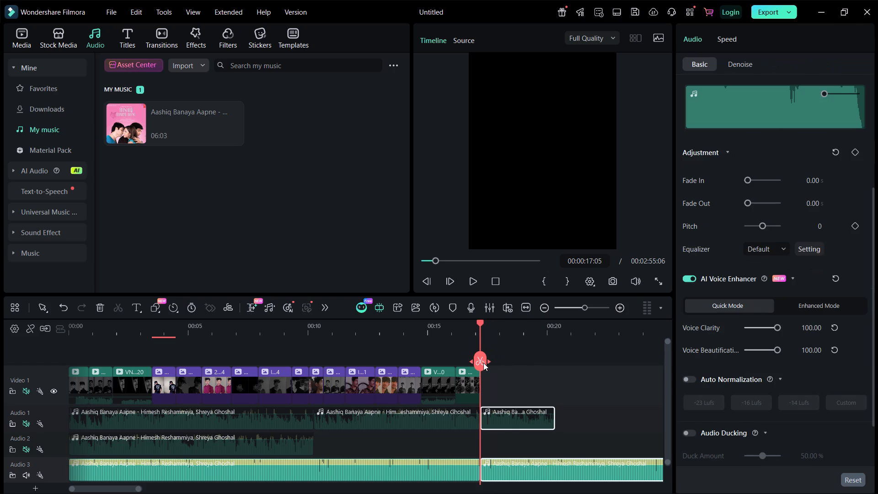
left_click(511, 416)
key("Delete")
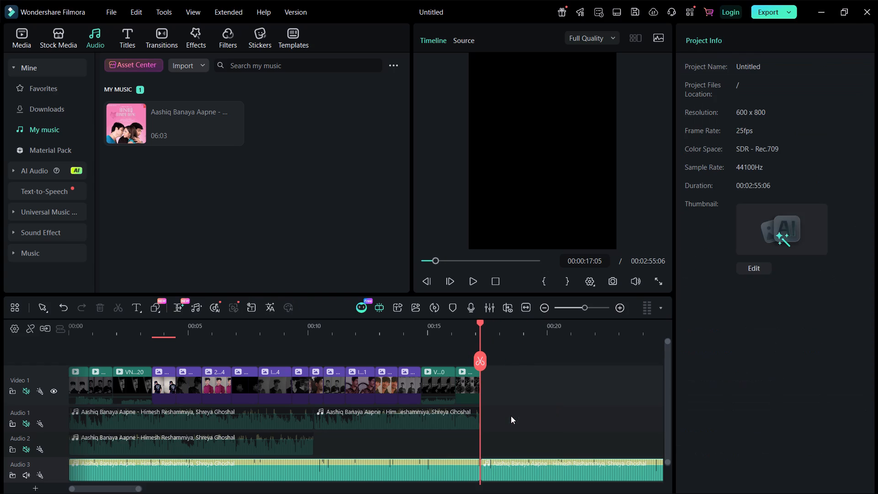
left_click(521, 462)
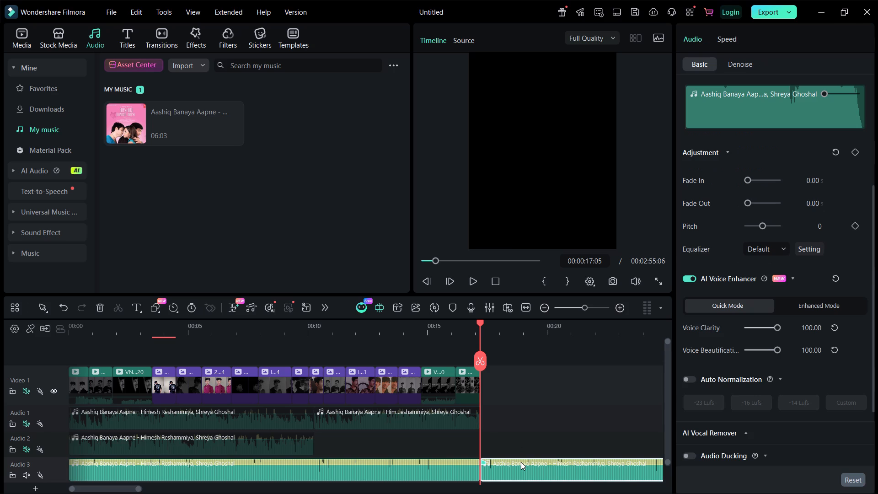
key("Delete")
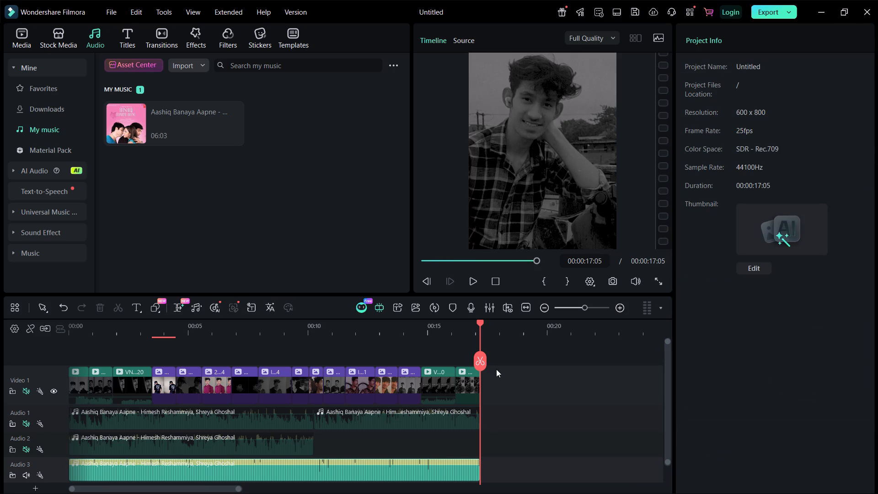
Play the trimmed sequence from the start and stop at about 00:00:02:06.
left_click_drag(478, 358, 38, 406)
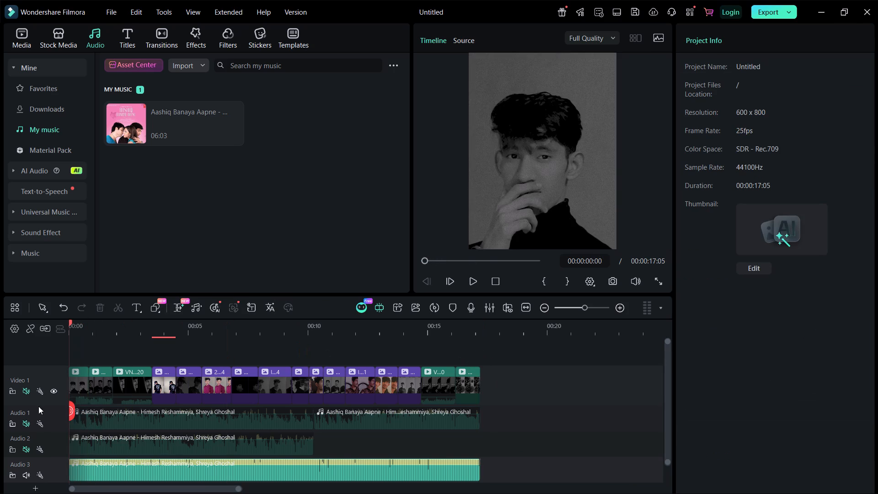
left_click_drag(38, 406, 8, 399)
key("space")
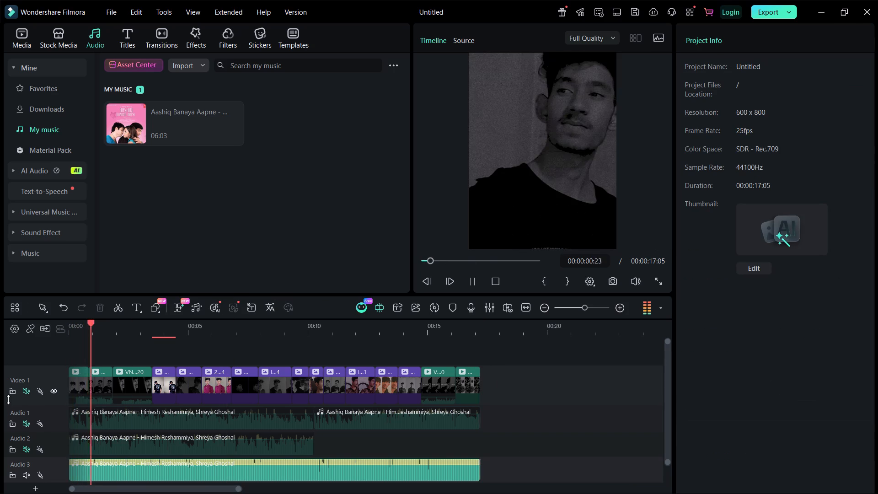
key("space")
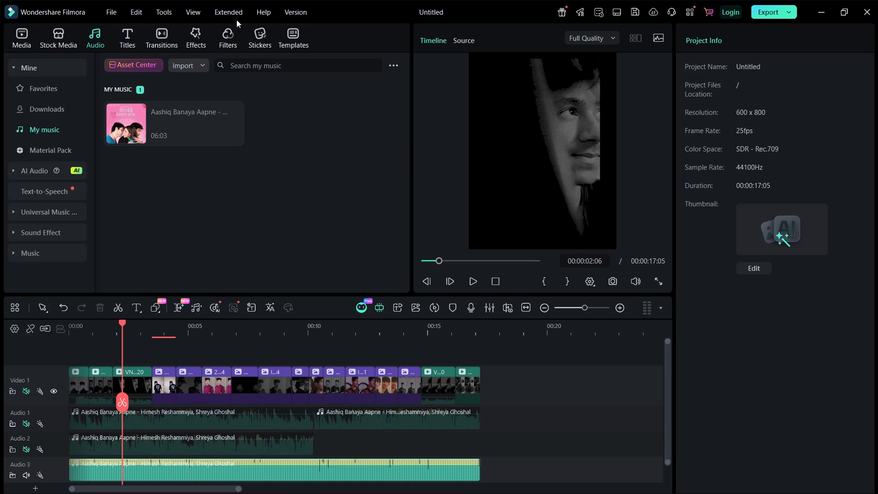
Browse the Basic filters, including B&W Style, and continue into Annual Highlights to look for a suitable filter.
left_click(225, 32)
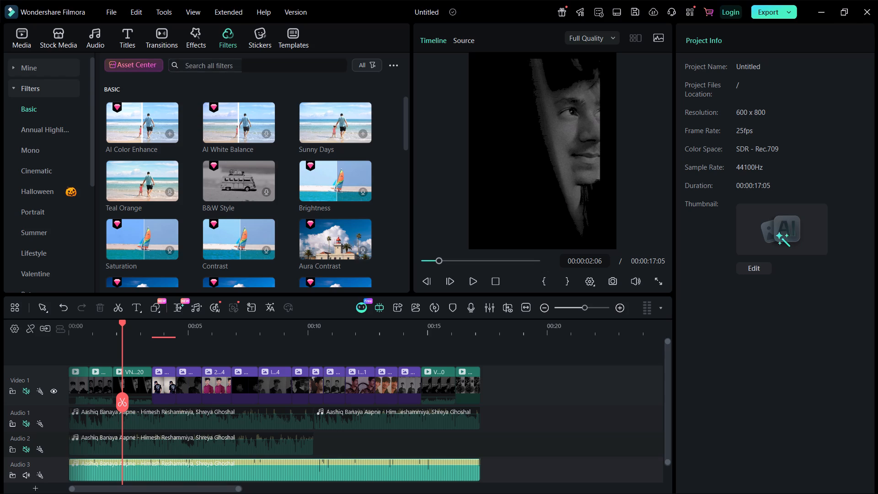
left_click(232, 181)
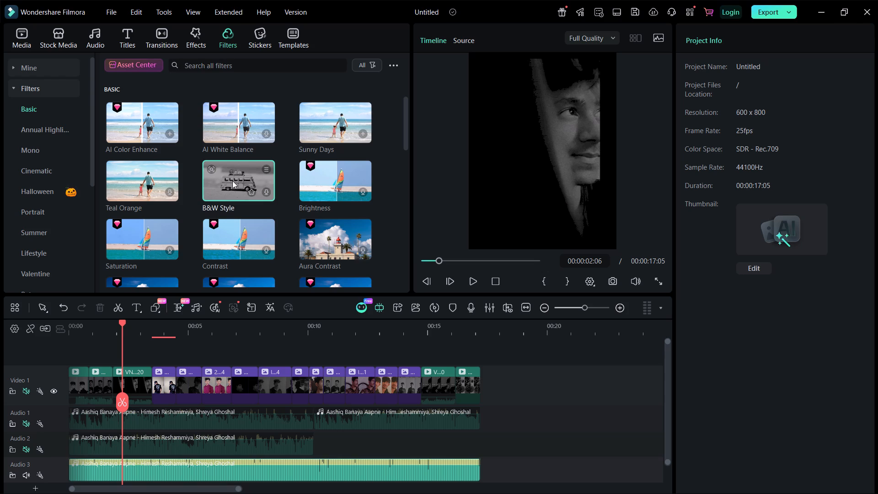
scroll(275, 208, "down", 1)
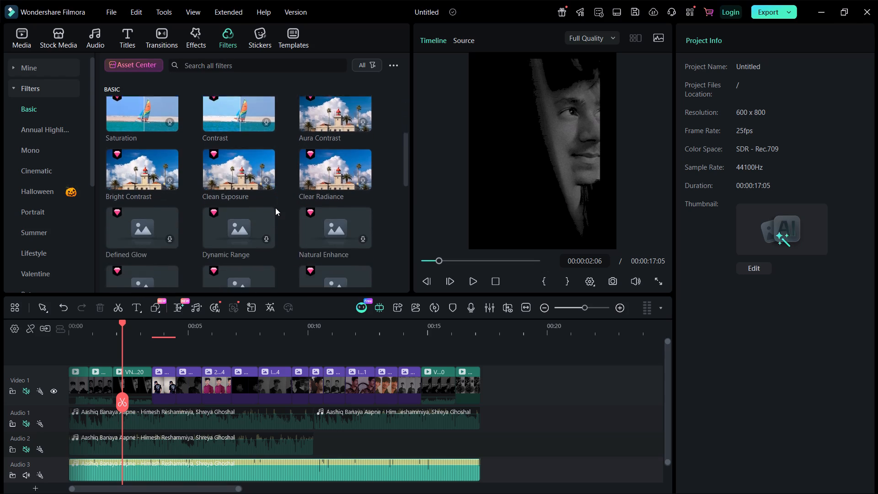
scroll(275, 208, "down", 2)
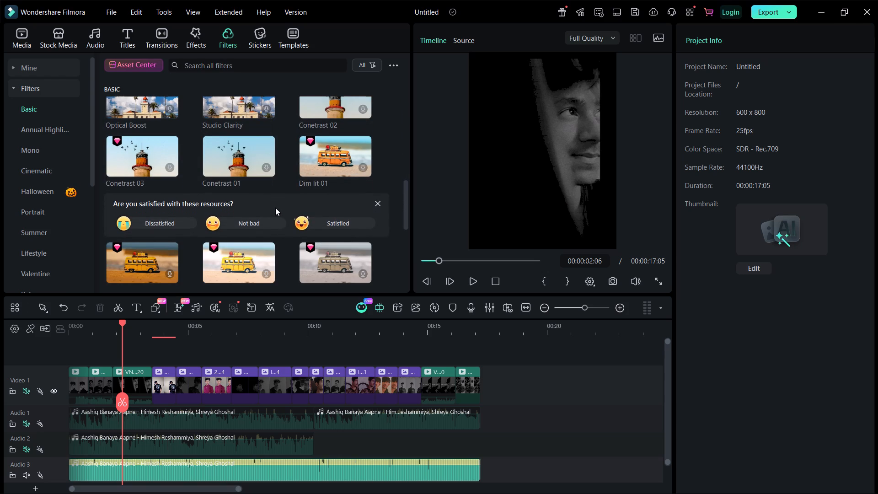
scroll(275, 208, "down", 1)
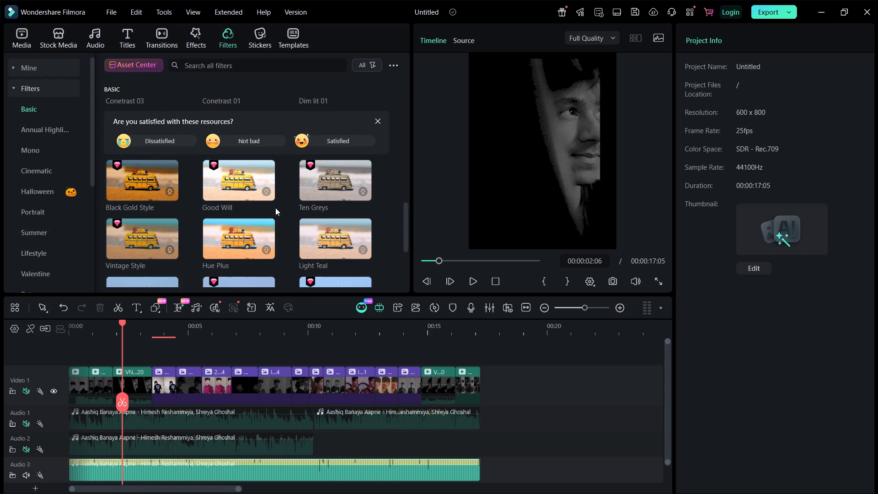
scroll(275, 208, "down", 1)
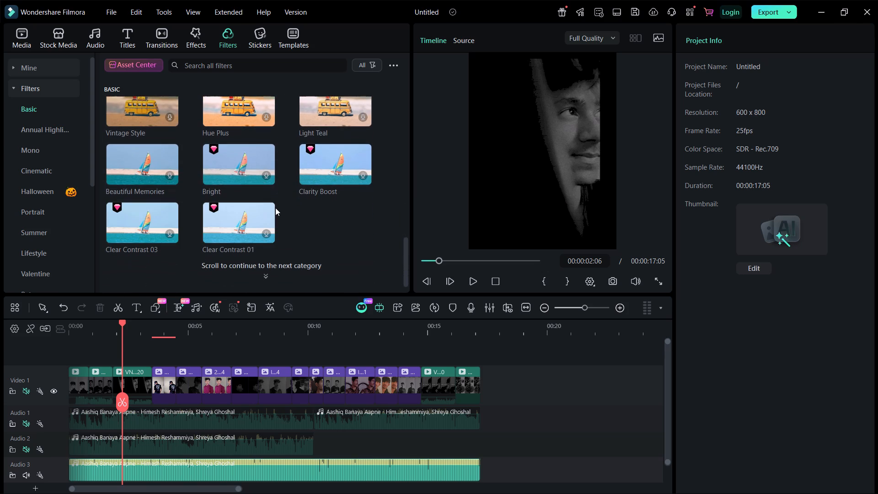
scroll(275, 208, "down", 1)
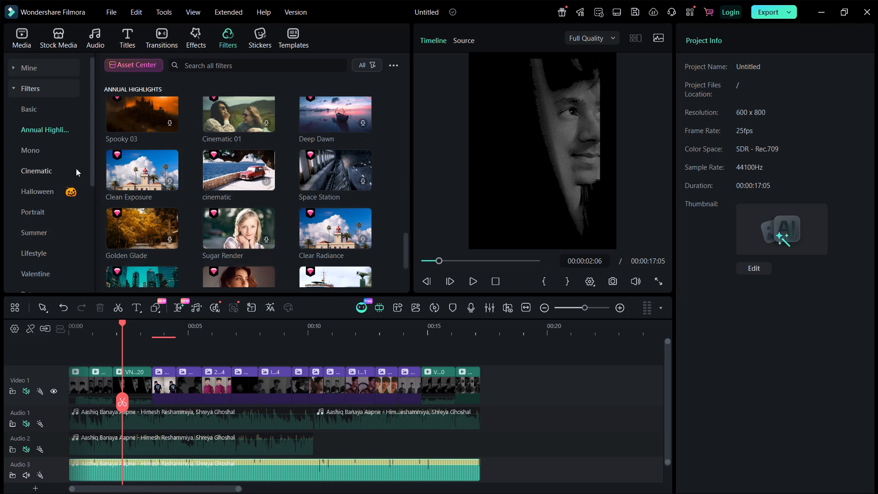
Add the Dark Film filter from the Cinematic filters on a new track above Video 1, starting at 00:00.
left_click(45, 170)
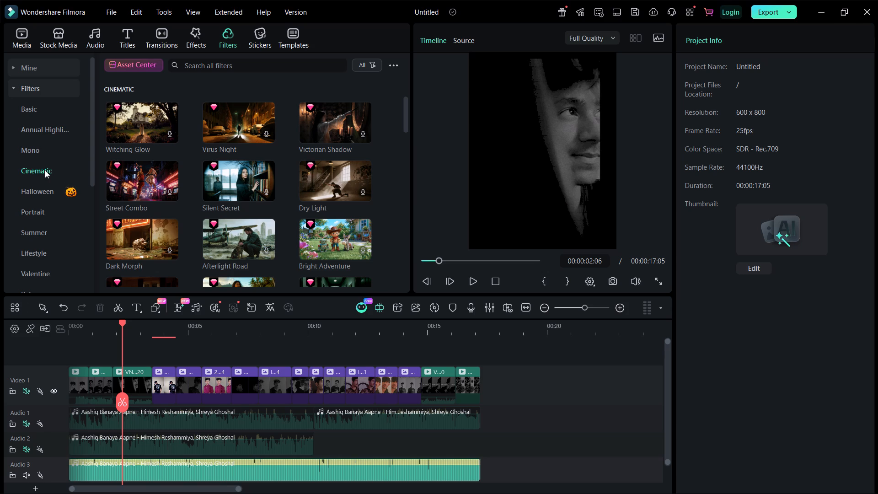
scroll(147, 203, "down", 1)
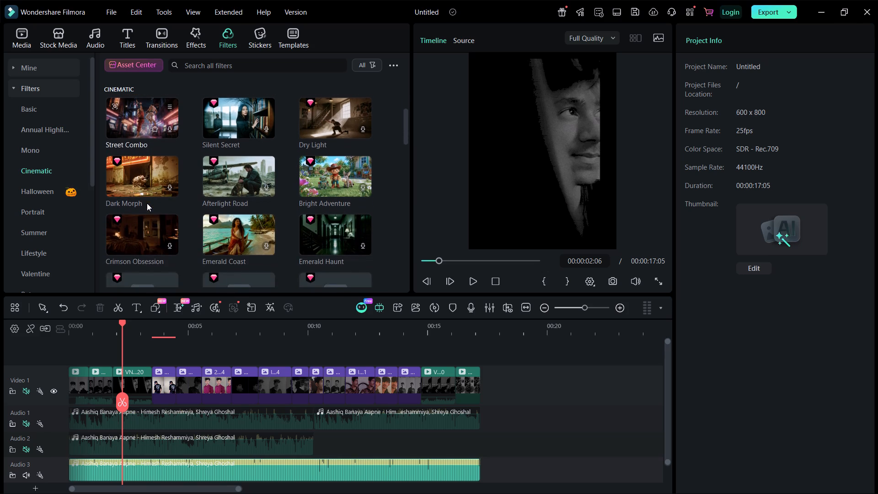
scroll(147, 203, "down", 1)
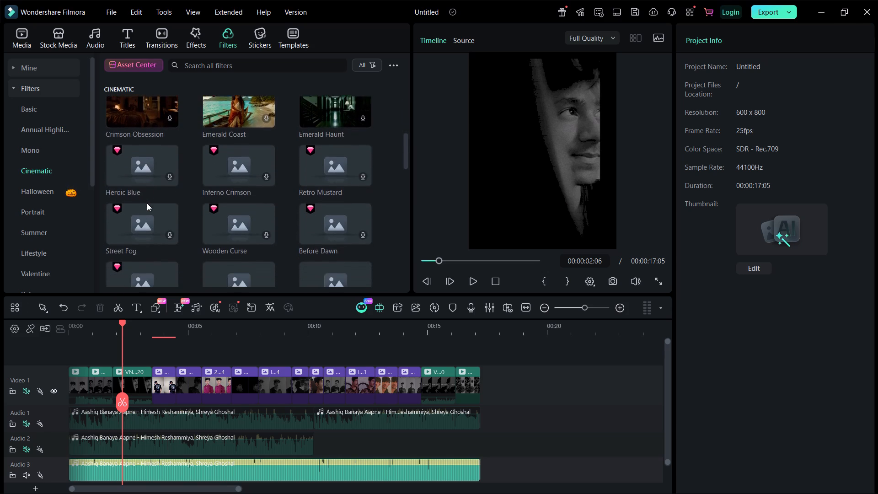
scroll(147, 203, "down", 1)
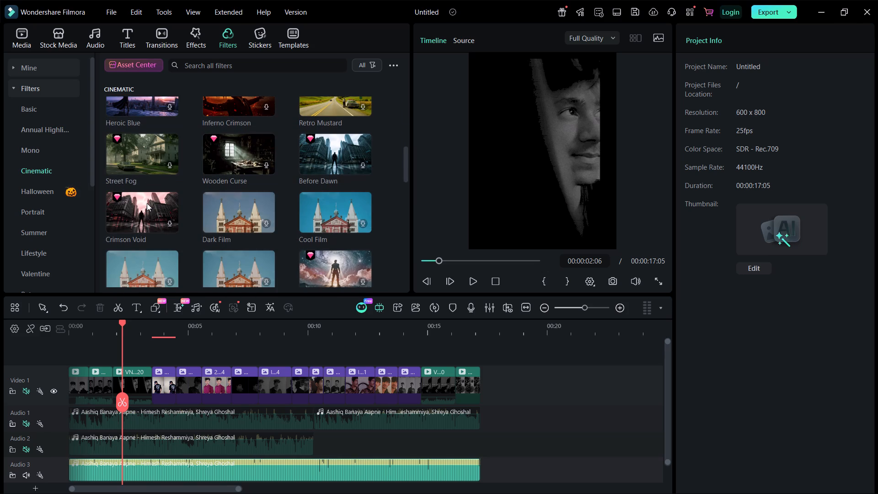
scroll(226, 211, "down", 1)
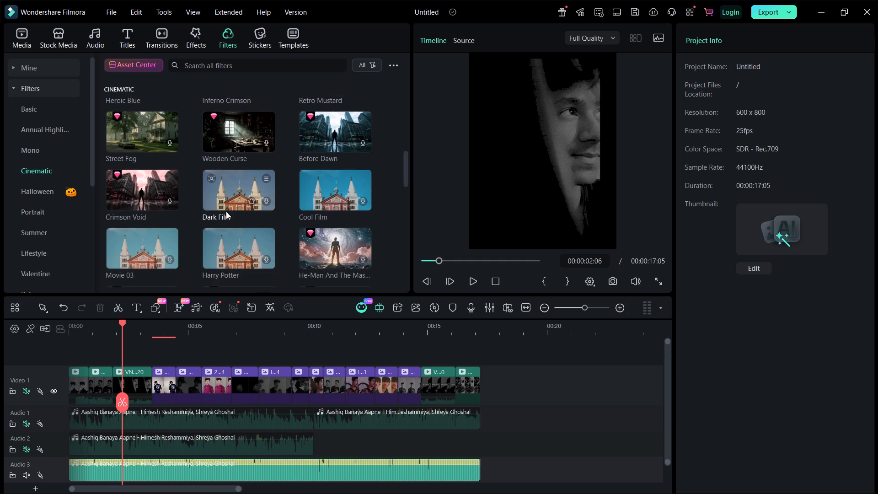
scroll(226, 211, "down", 1)
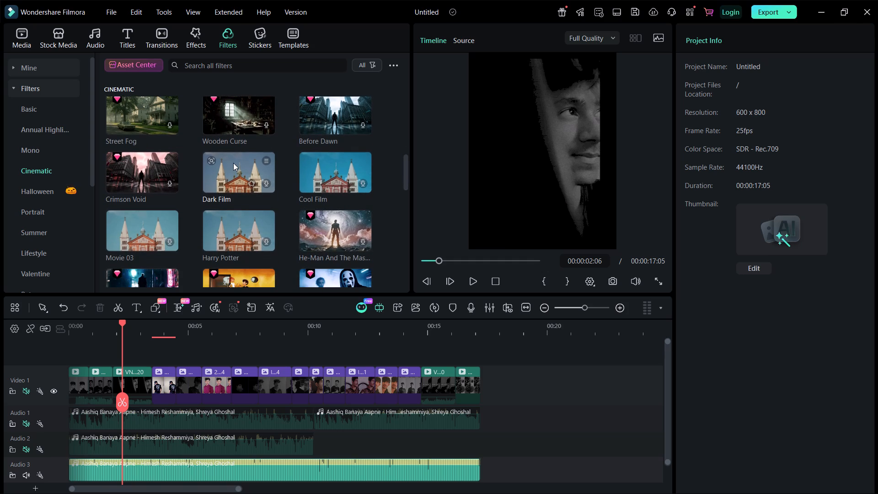
left_click_drag(233, 163, 70, 345)
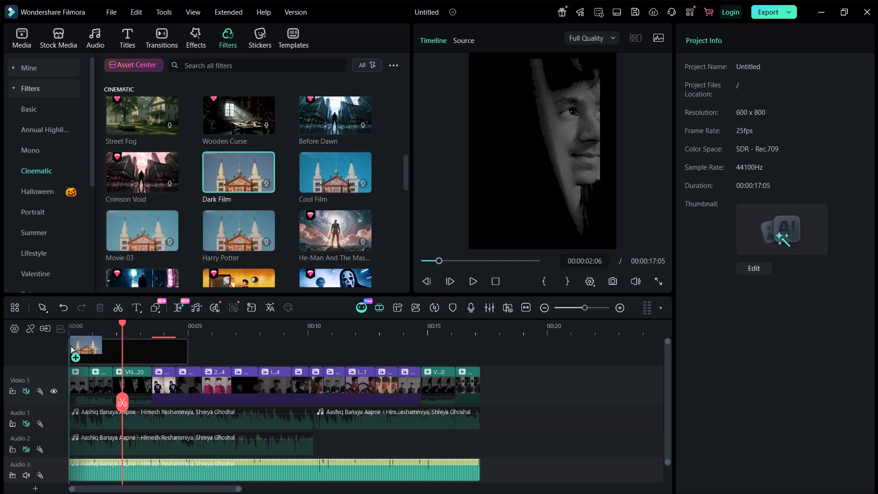
left_click_drag(70, 345, 66, 345)
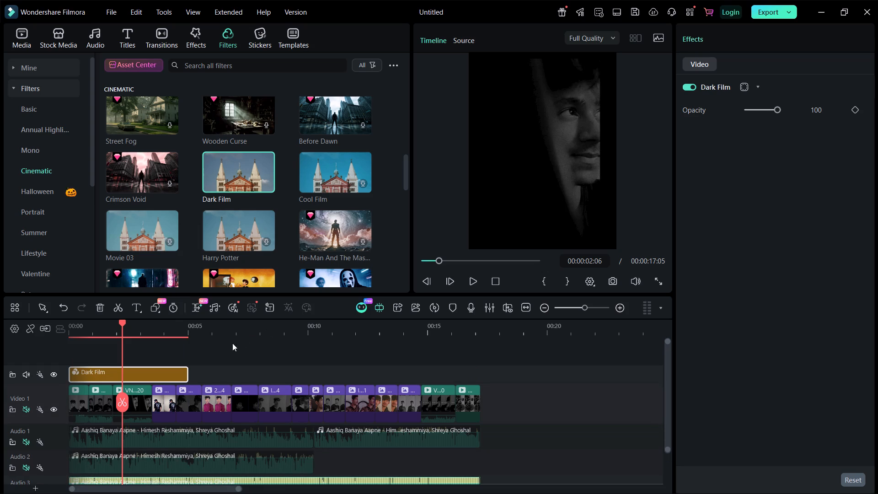
Extend the end of the Dark Film filter to the end of the video at 00:00:17:05.
left_click(183, 370)
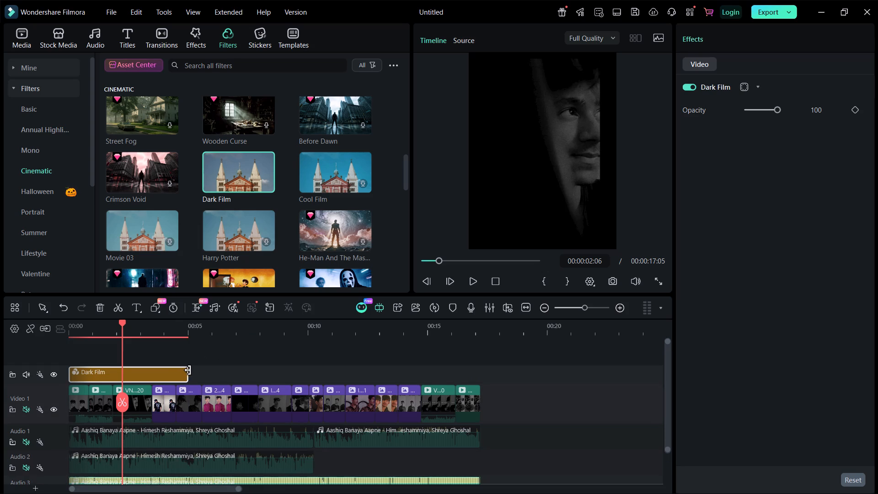
left_click(189, 370)
left_click(187, 370)
left_click_drag(187, 370, 396, 353)
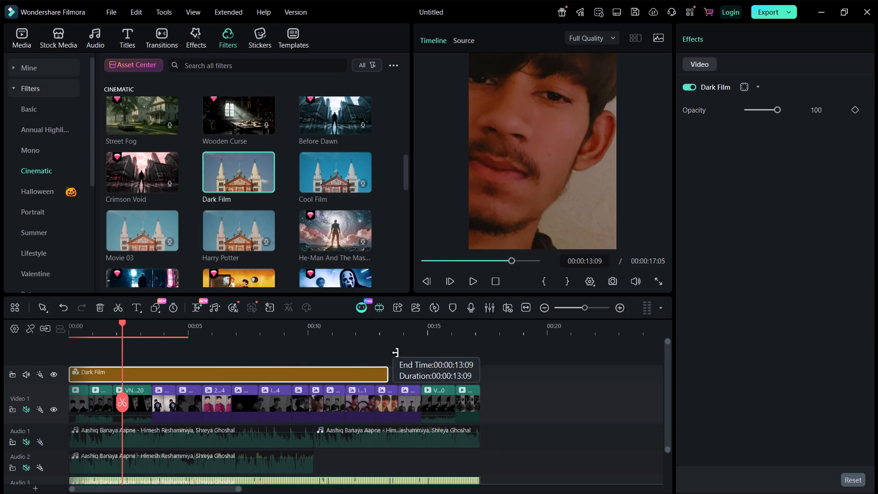
left_click_drag(396, 353, 474, 359)
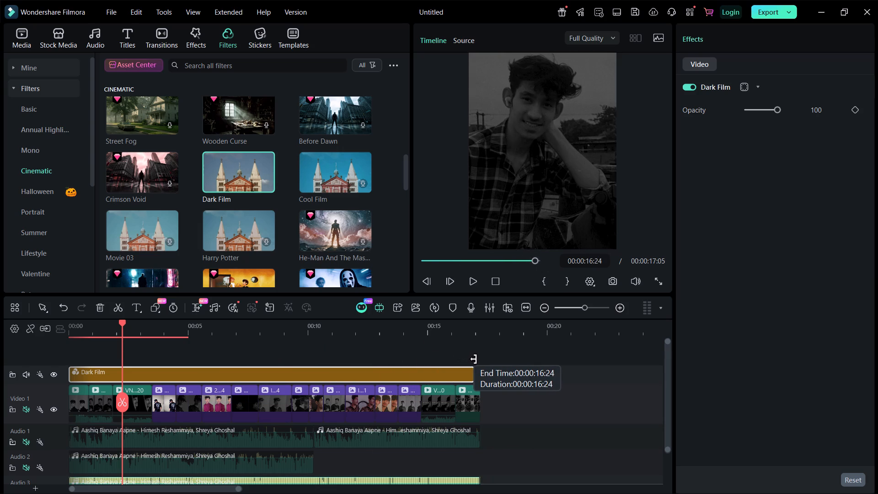
left_click_drag(474, 359, 482, 359)
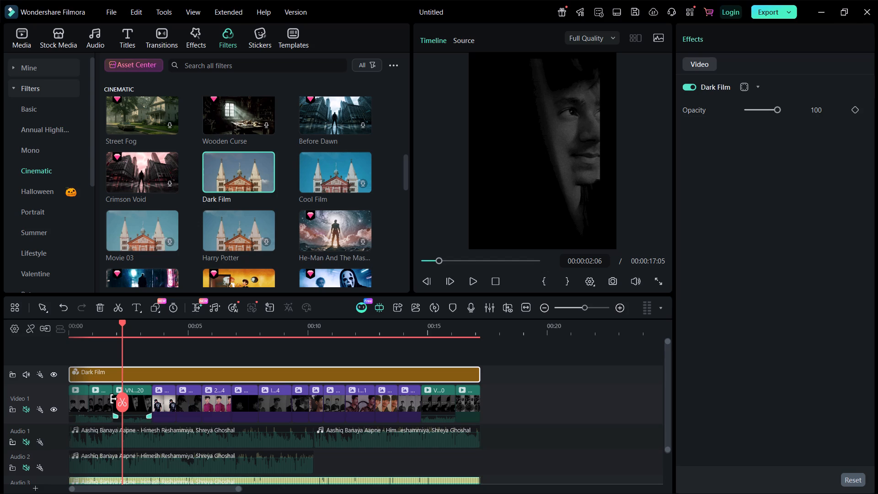
Split the third clip on Video 1 at 00:00:02:06.
left_click(130, 401)
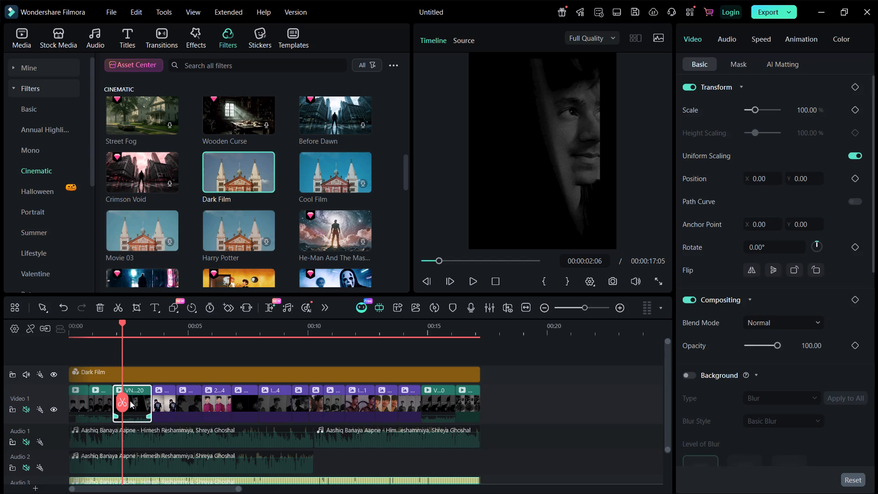
left_click(125, 401)
Play the sequence with the Dark Film filter applied and stop at about 00:00:16:03.
left_click_drag(125, 401, 45, 388)
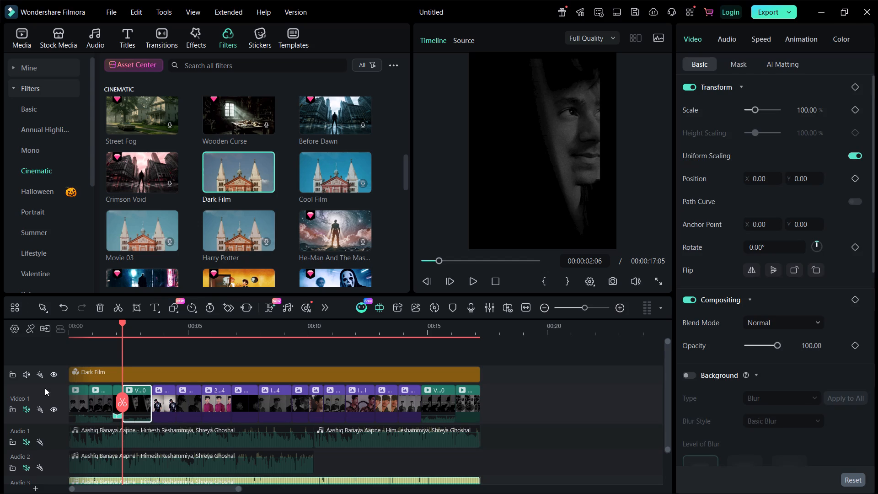
left_click_drag(45, 388, 41, 387)
left_click(41, 387)
key("space")
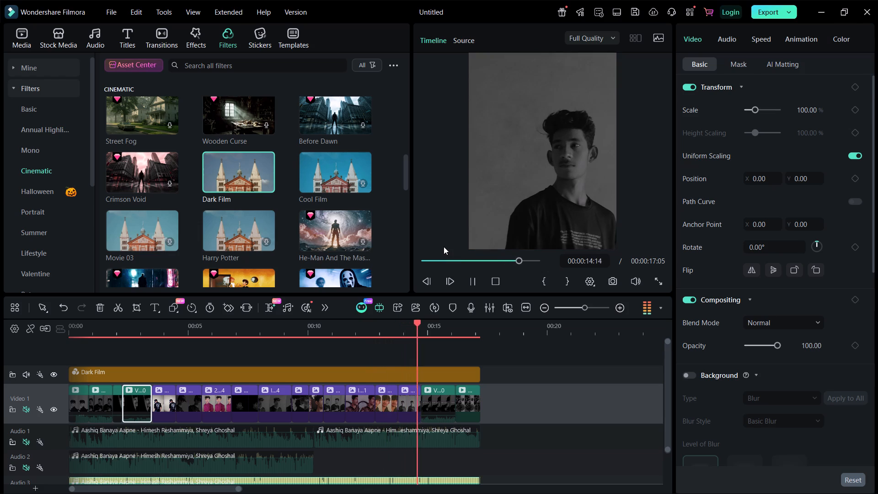
key("space")
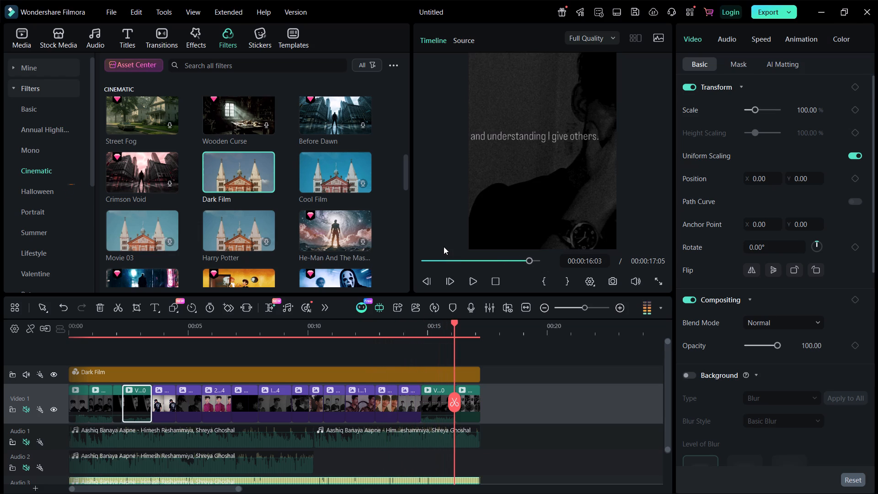
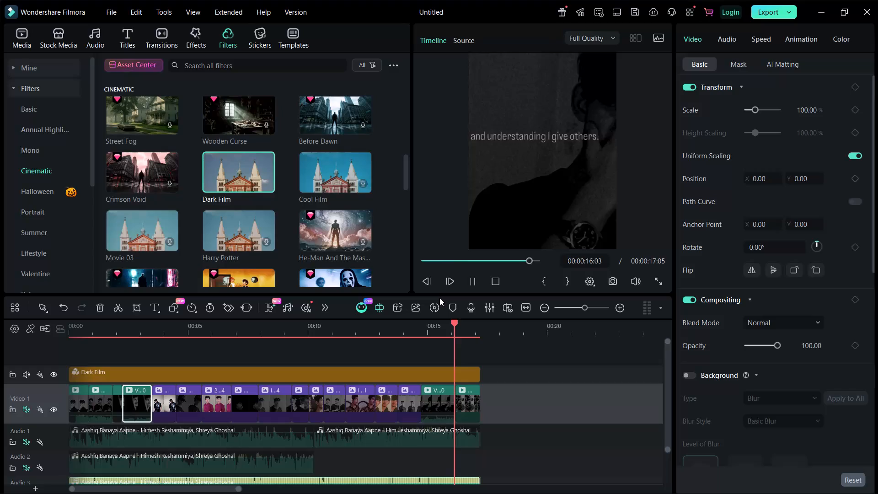
Play the sequence from the start to review the Dark Film filter across the clips.
left_click_drag(531, 259, 388, 279)
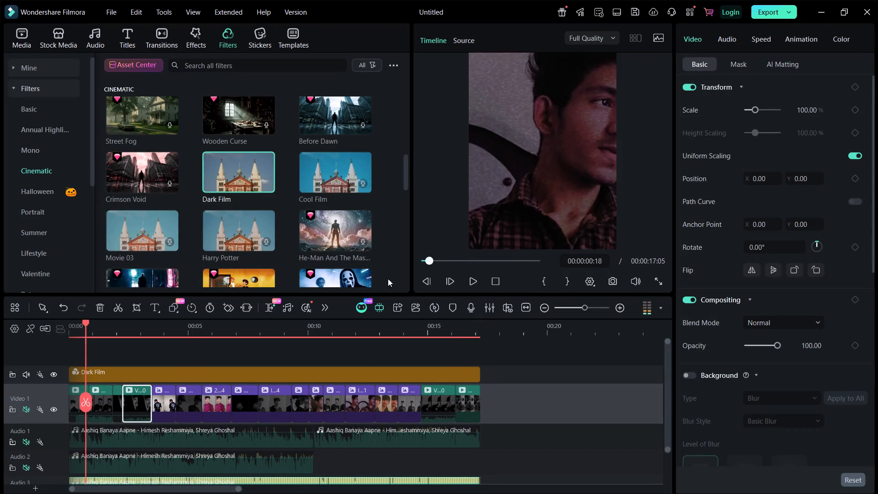
left_click_drag(388, 279, 358, 283)
key("space")
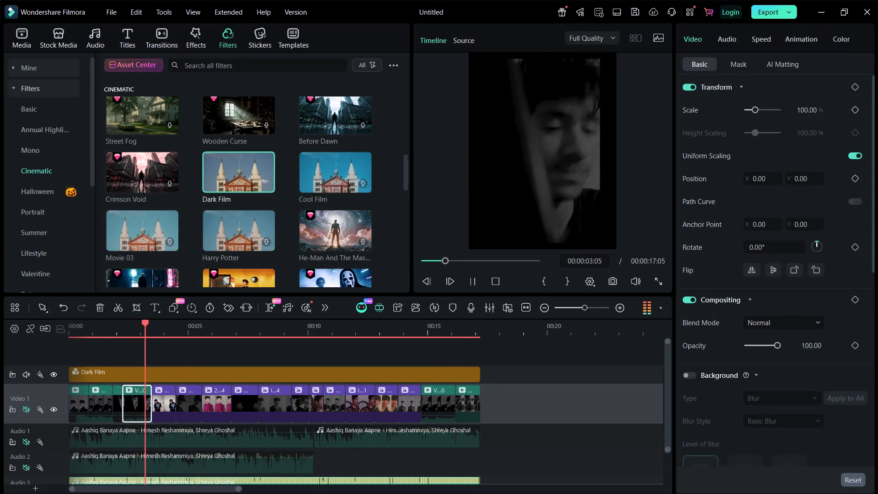
Add the Cool Mo filter from the Portrait filters on a new track above Dark Film, starting at 00:00.
left_click(59, 206)
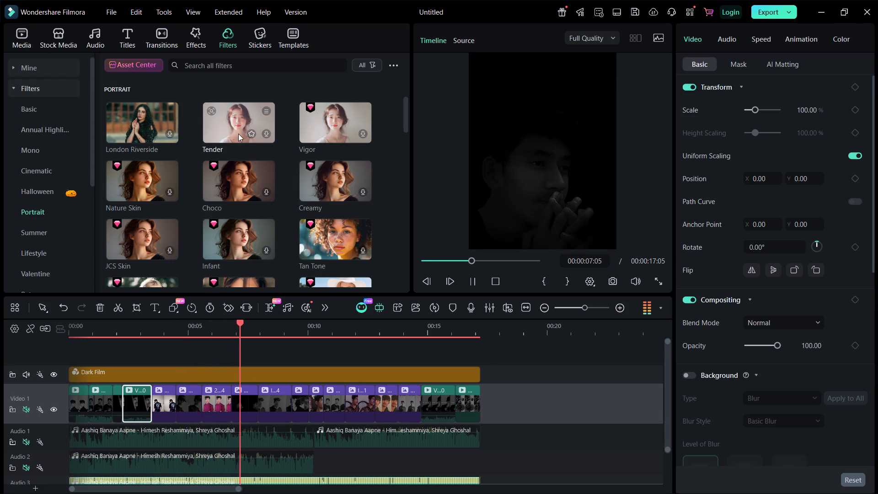
scroll(233, 130, "down", 2)
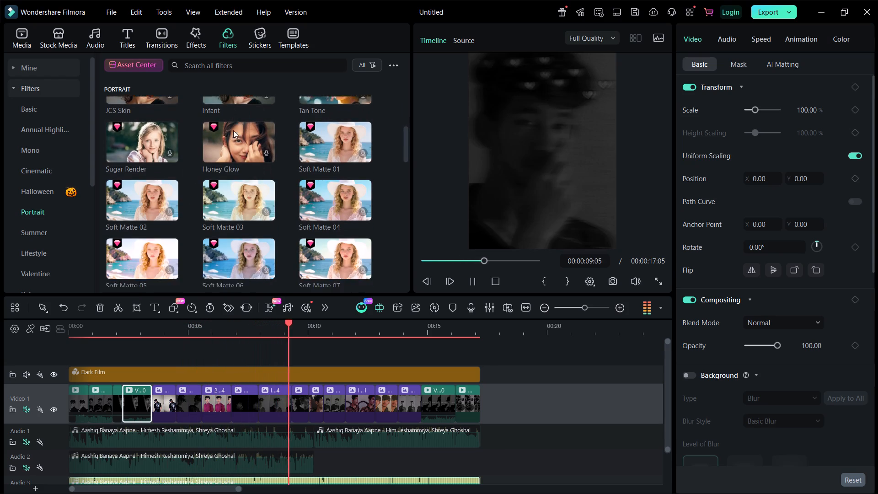
scroll(233, 130, "down", 4)
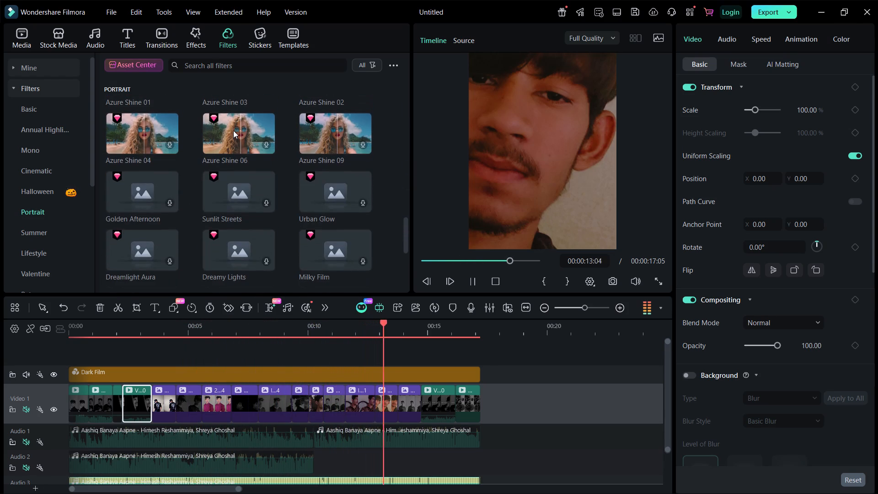
scroll(233, 130, "down", 1)
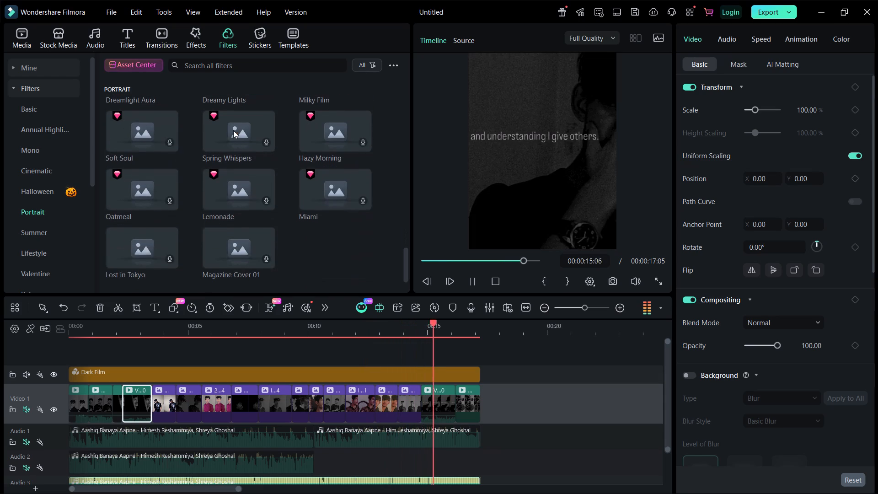
scroll(233, 130, "down", 1)
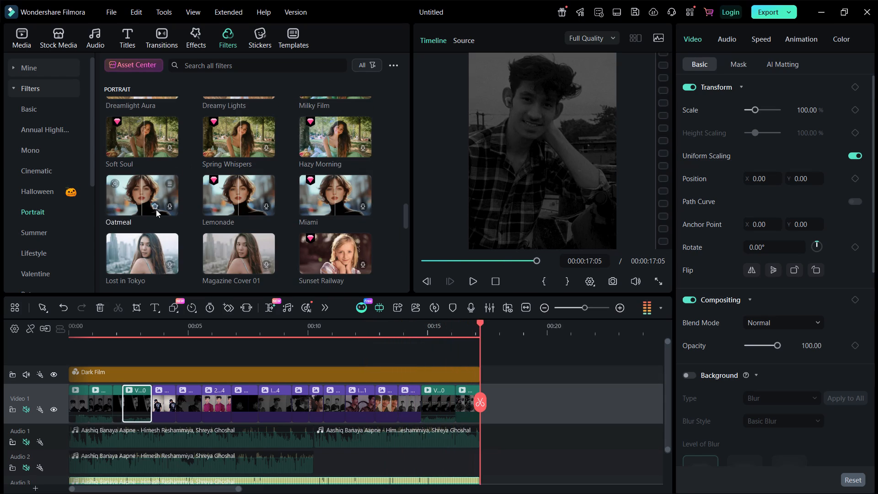
left_click(140, 261)
left_click_drag(140, 261, 90, 351)
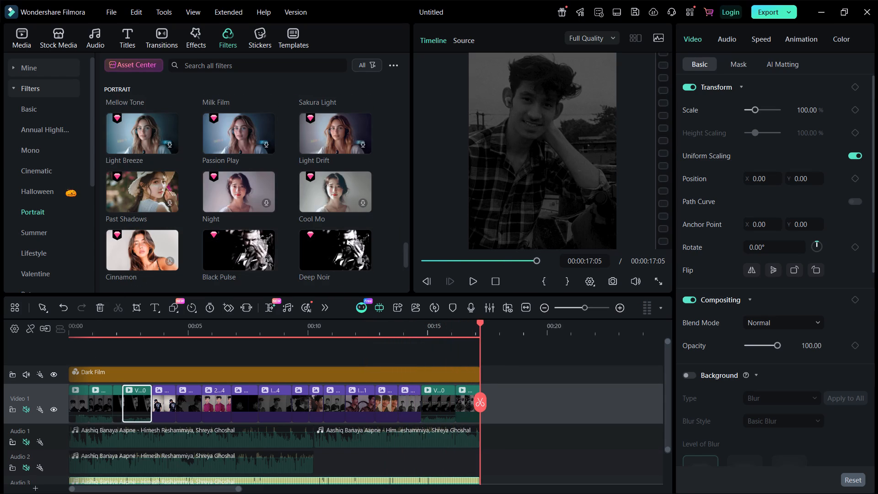
left_click_drag(316, 183, 291, 209)
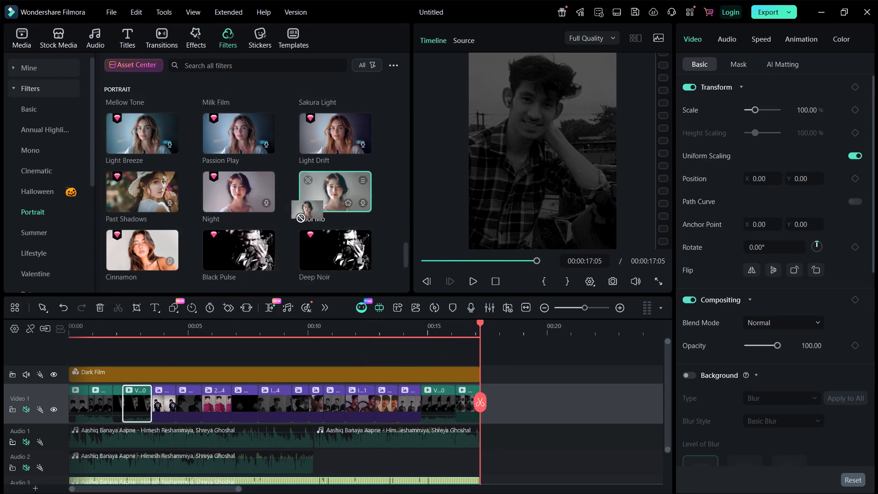
left_click_drag(291, 209, 48, 353)
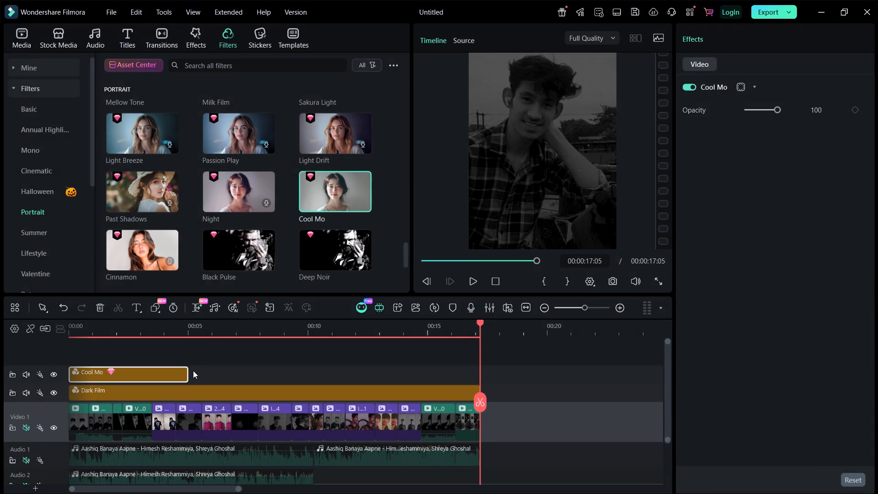
Extend the end of the Cool Mo filter to the end of the video at 00:00:17:05.
left_click_drag(187, 370, 318, 348)
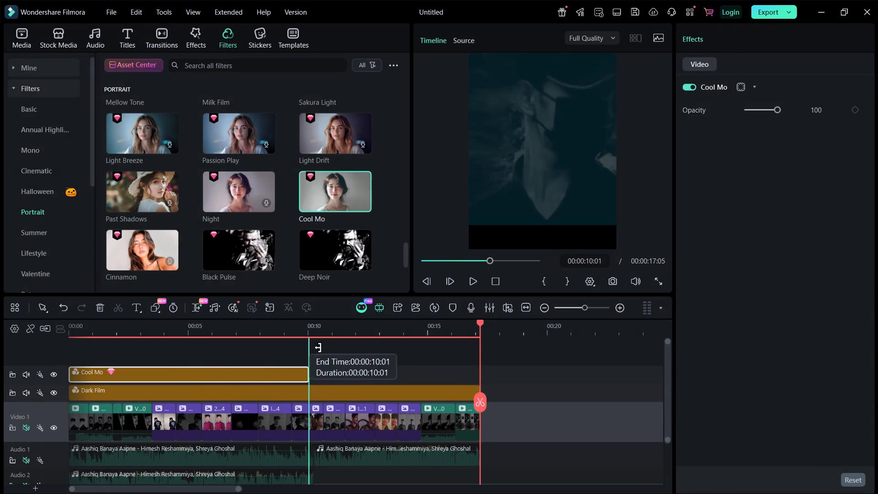
left_click_drag(318, 348, 480, 340)
Play the sequence from the start to review the Cool Mo and Dark Film filters together.
left_click_drag(478, 401, 228, 401)
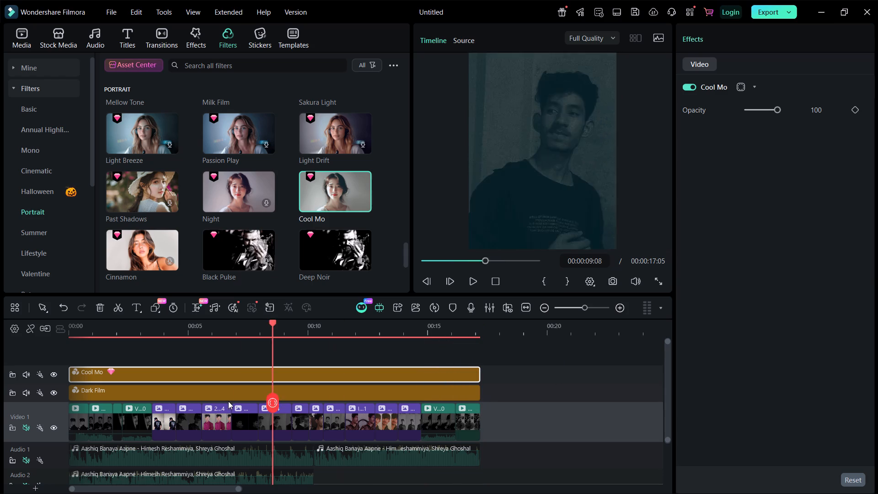
left_click_drag(228, 401, 0, 405)
key("space")
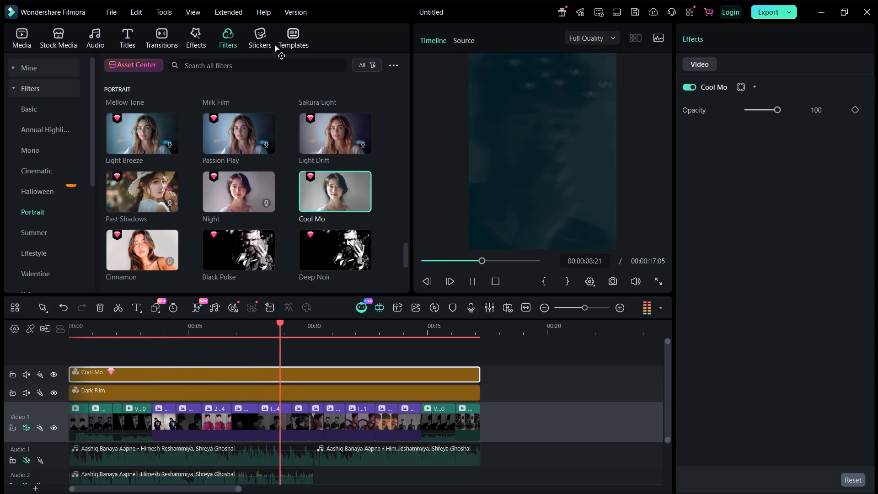
Preview the Dissolve and Round Zoom Out transitions and add Round Zoom Out to the end of the Cool Mo filter.
left_click(169, 38)
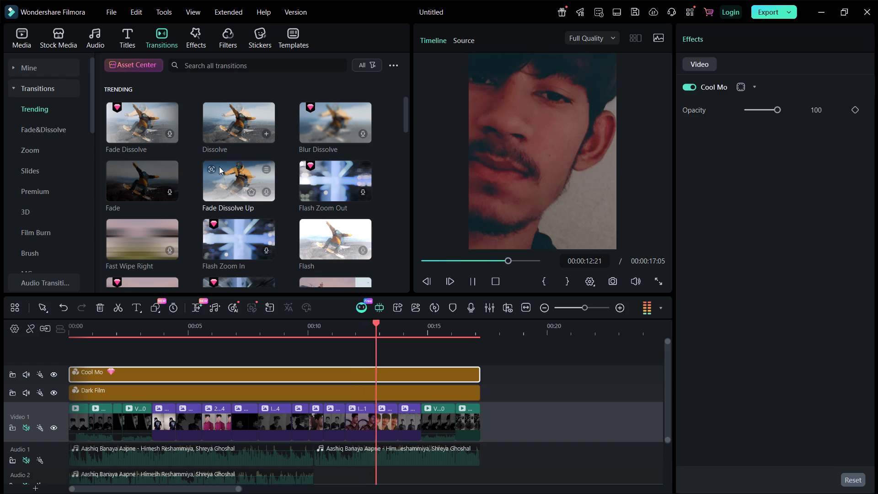
left_click(234, 132)
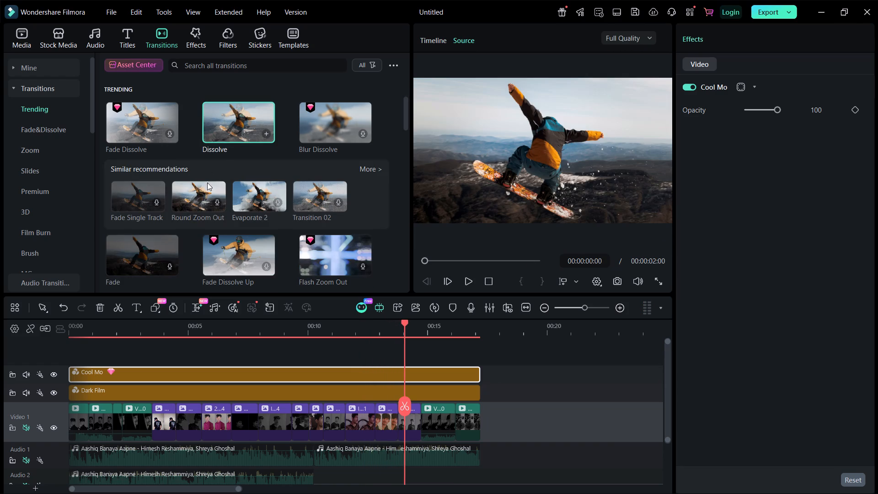
left_click(192, 195)
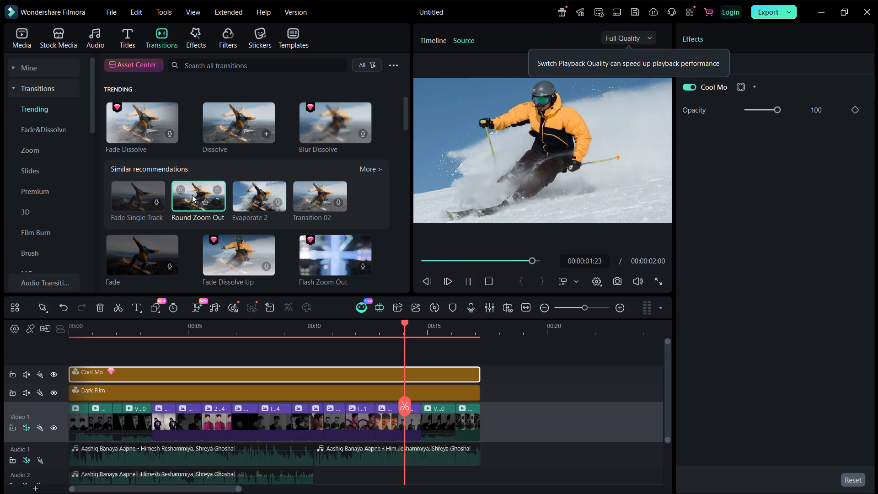
left_click(192, 195)
left_click_drag(192, 195, 112, 375)
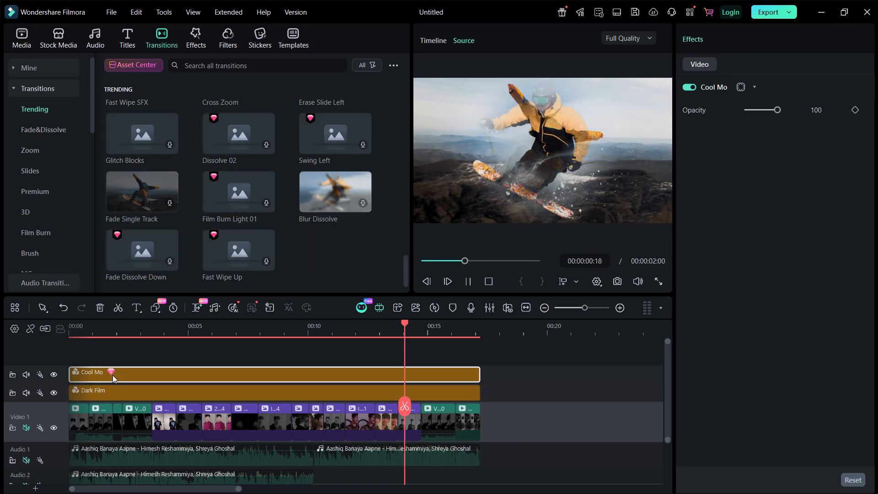
left_click_drag(112, 375, 282, 66)
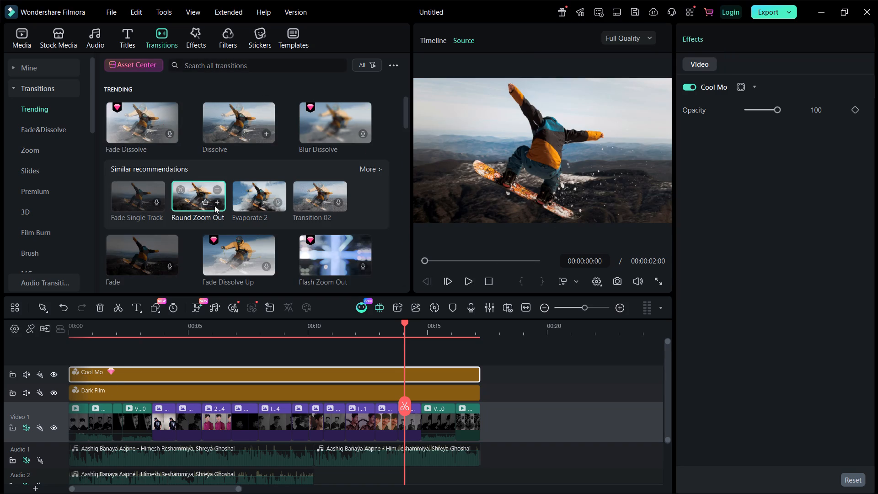
left_click(216, 204)
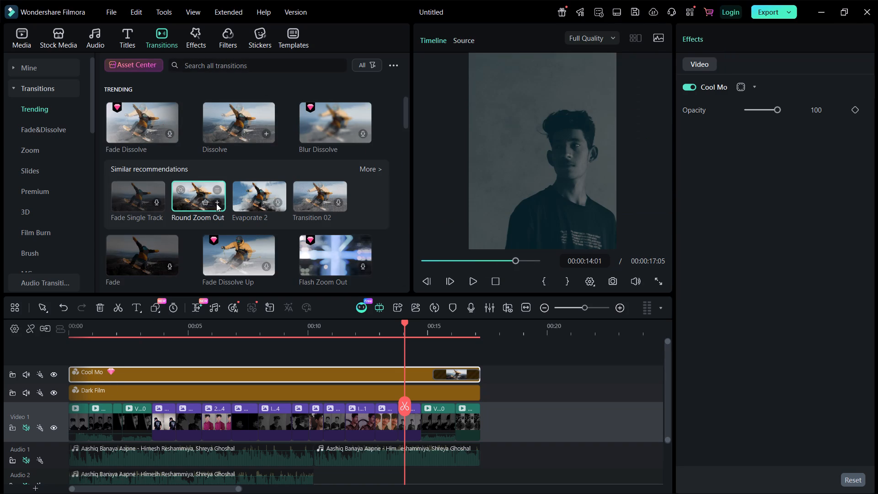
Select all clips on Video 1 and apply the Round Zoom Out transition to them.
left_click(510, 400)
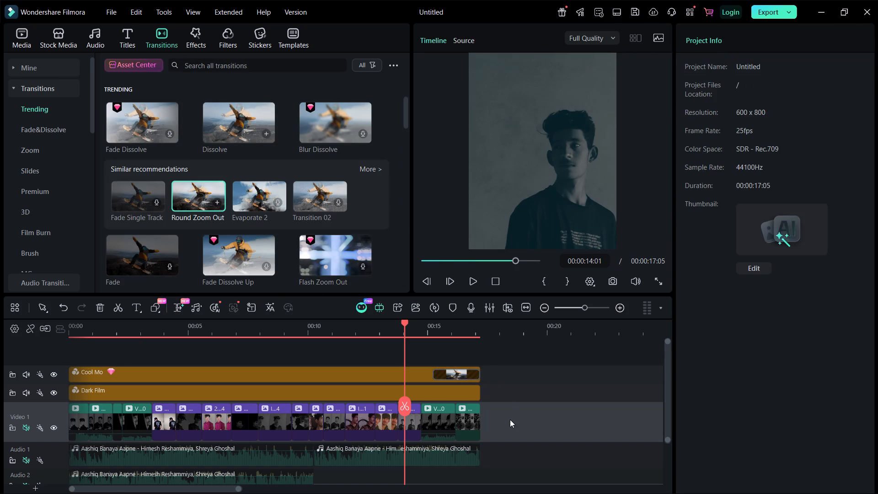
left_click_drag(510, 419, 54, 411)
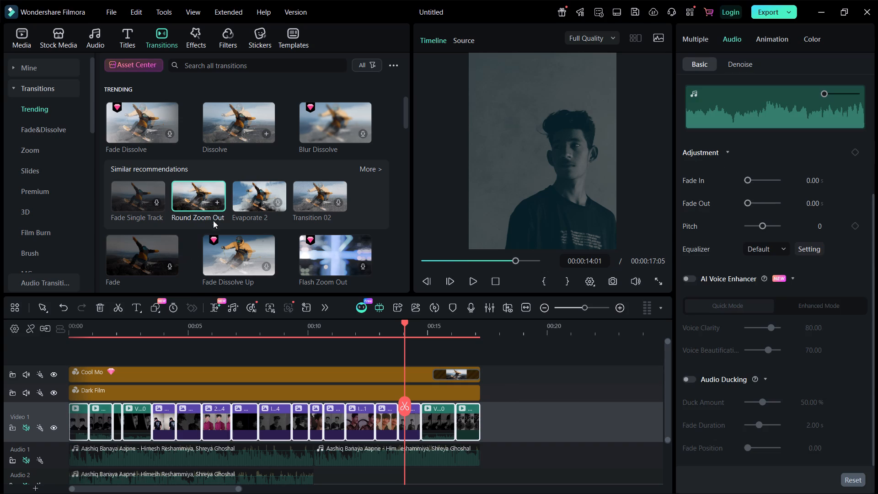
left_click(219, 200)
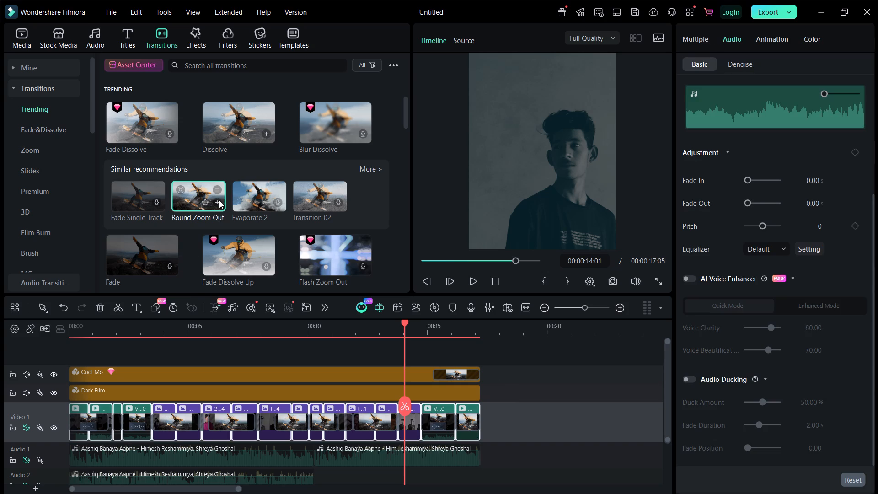
Play the Round Zoom Out transitions from 00:00:14:01 and stop at 00:00:15:15 to examine the effect between clips.
key("space")
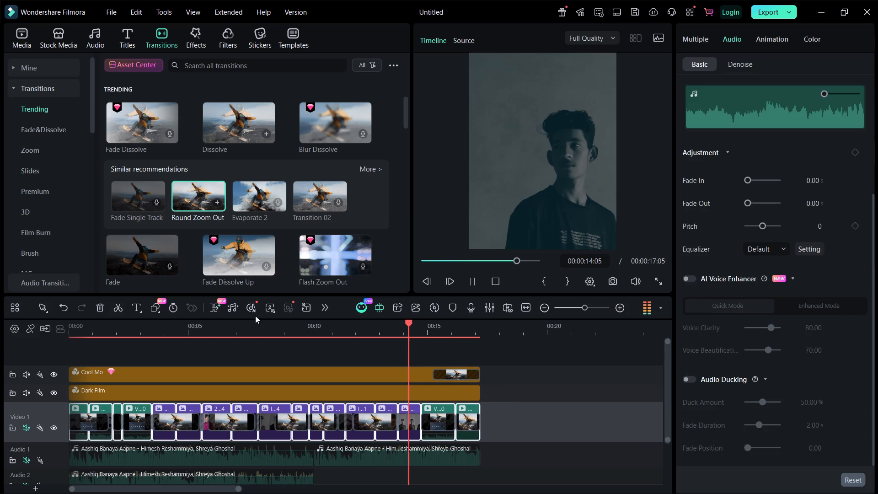
key("Left")
key("Left")
key("Left")
key("Left")
key("Left")
key("Left")
key("Left")
key("Left")
key("Left")
key("Left")
key("Left")
key("Left")
key("Left")
key("Left")
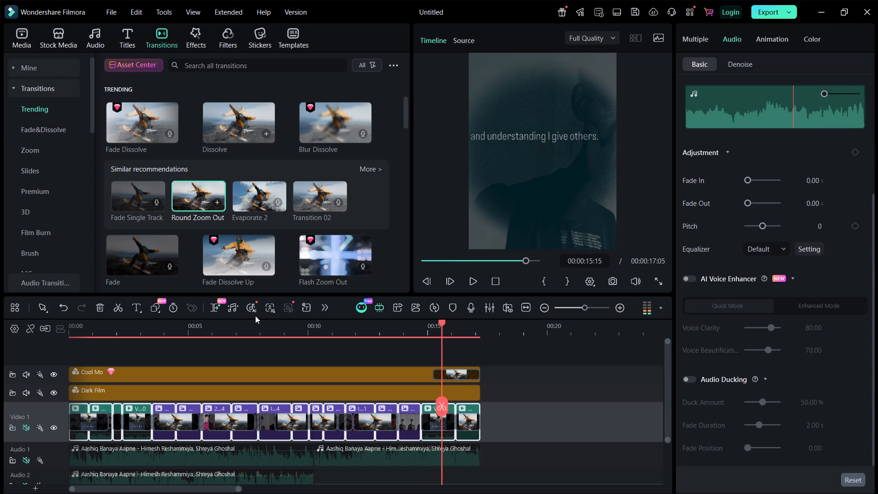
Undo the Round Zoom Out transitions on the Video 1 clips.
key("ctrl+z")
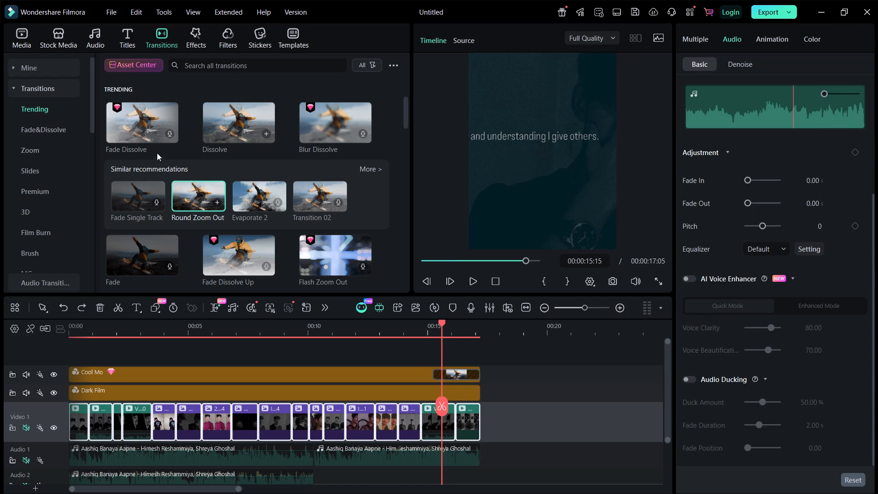
Preview the Dissolve transition and apply it to all the selected clips on Video 1.
left_click(222, 134)
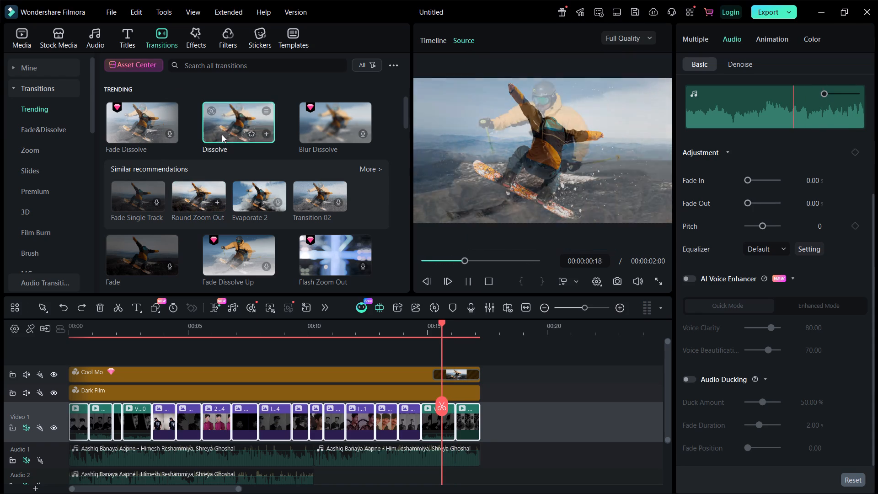
scroll(222, 134, "up", 1)
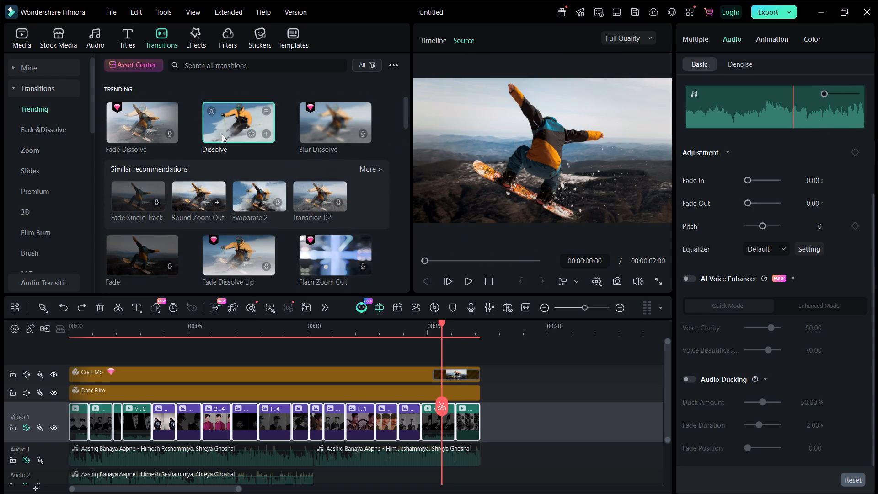
left_click(262, 133)
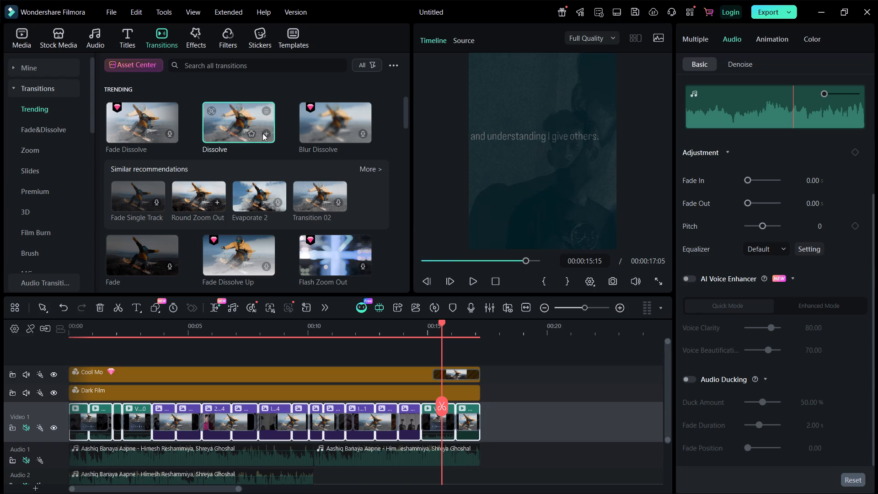
Step back through the frames to 00:00:14:02 to examine the Dissolve transition near the end of the video.
key("Left")
key("Left")
key("Left")
key("Left")
key("Left")
key("Left")
key("Left")
key("Left")
key("Left")
key("Left")
key("Left")
key("Left")
key("Left")
key("Left")
key("Left")
key("Left")
key("Left")
key("Left")
key("Left")
key("Left")
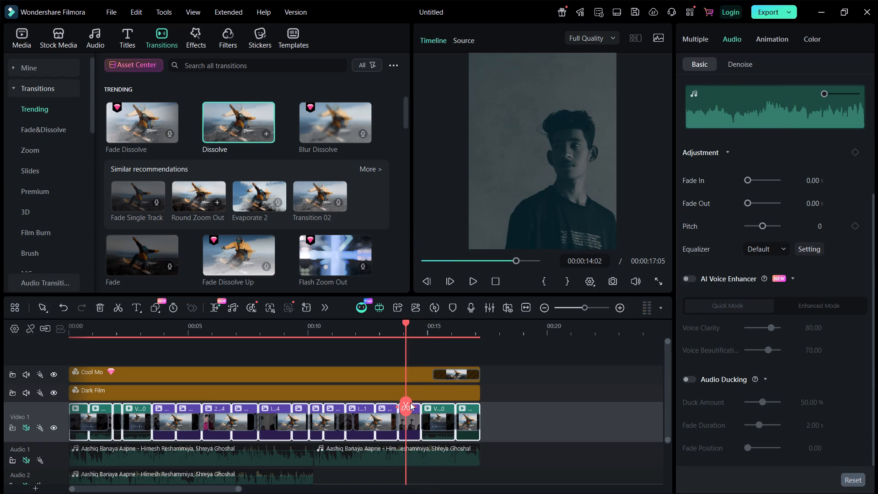
Play the whole sequence from the start to review the Dissolve transitions between the clips.
left_click_drag(406, 403, 0, 408)
key("space")
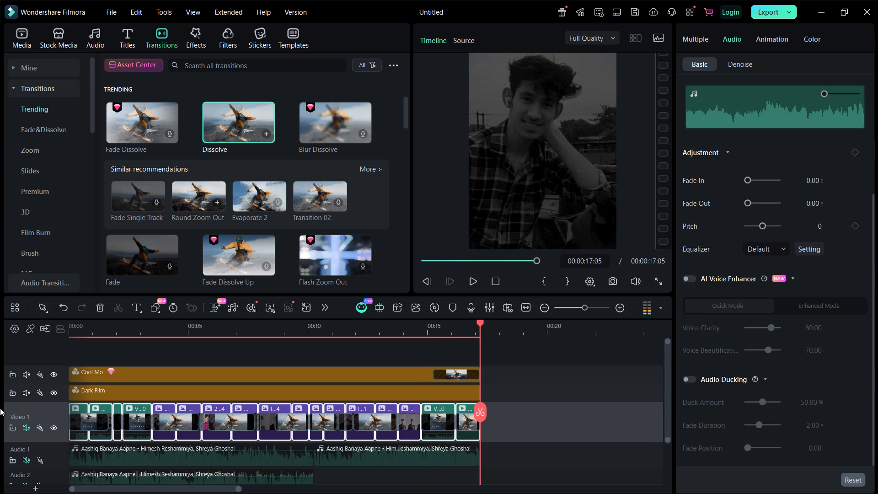
Replay the sequence and step back to 00:00:15:21 to examine the dissolve near the final clips.
key("space")
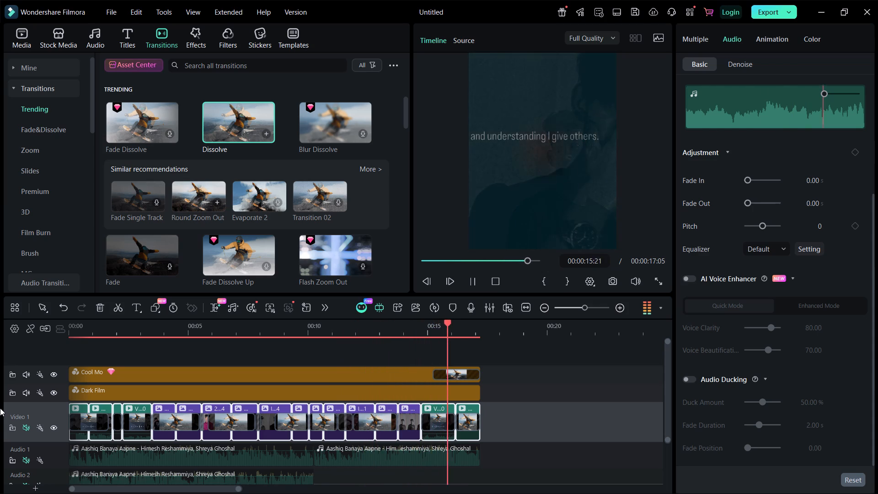
key("Left")
key("Left")
key("Left")
key("Left")
key("Left")
key("Left")
key("Left")
key("Left")
key("Left")
key("Left")
key("Left")
key("Left")
key("Left")
key("Left")
key("Left")
key("Left")
key("Left")
key("Left")
key("Left")
key("Left")
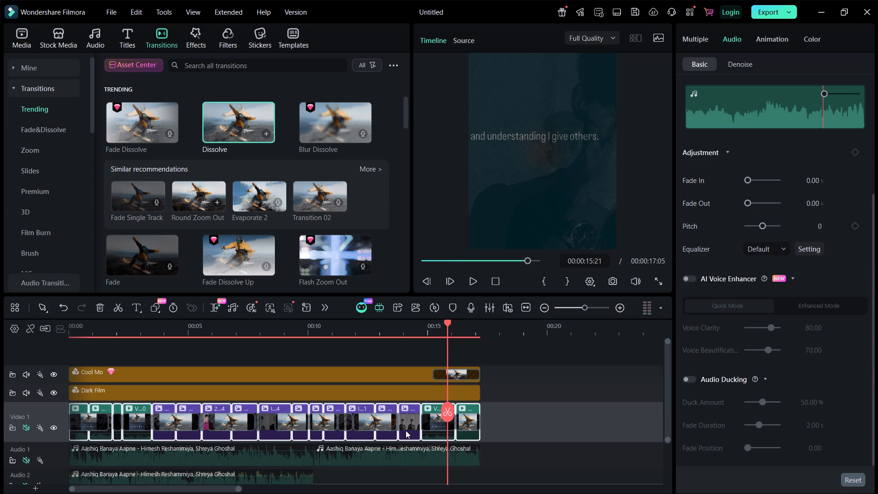
Play the whole sequence from the start, replay it and stop at 00:00:06:21.
left_click_drag(451, 417, 0, 426)
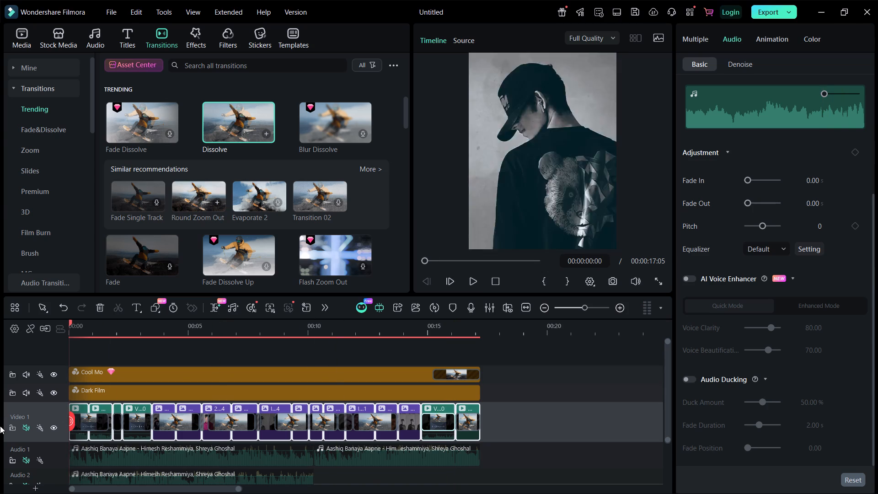
left_click_drag(0, 426, 0, 425)
key("space")
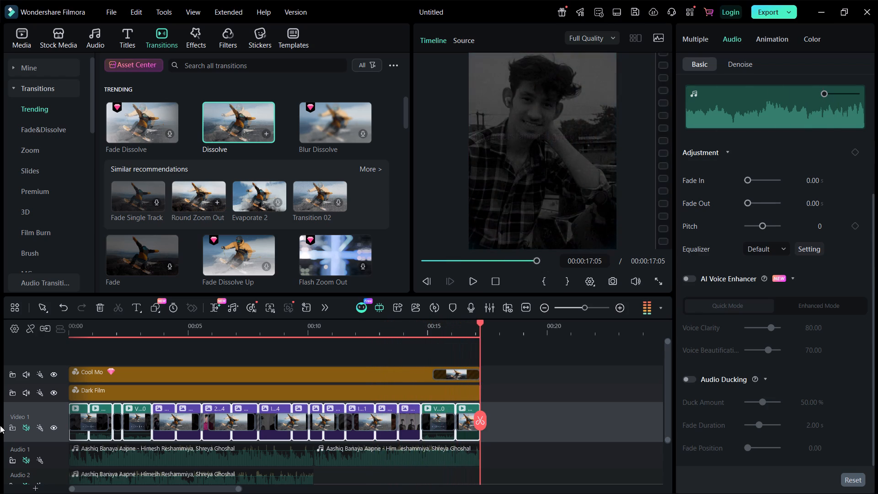
key("space")
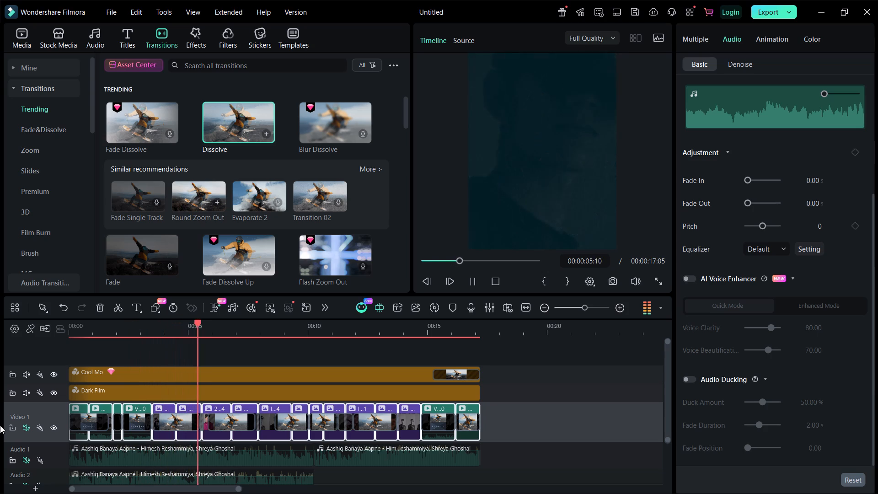
key("space")
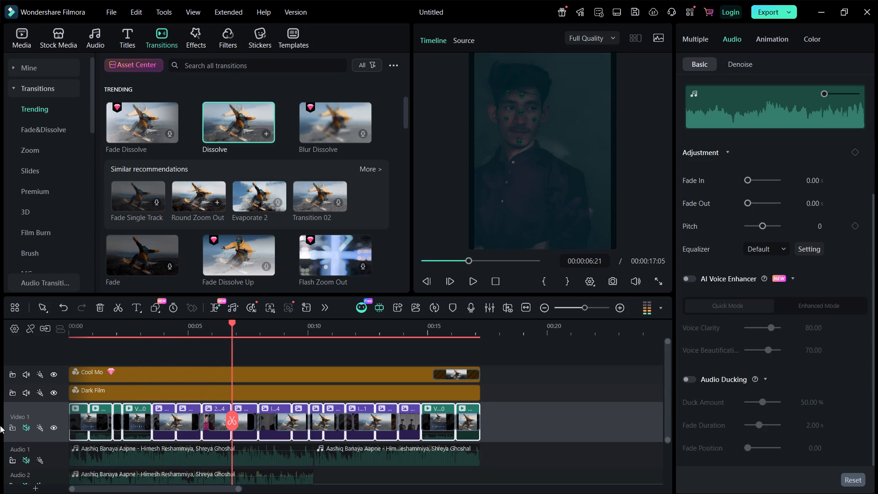
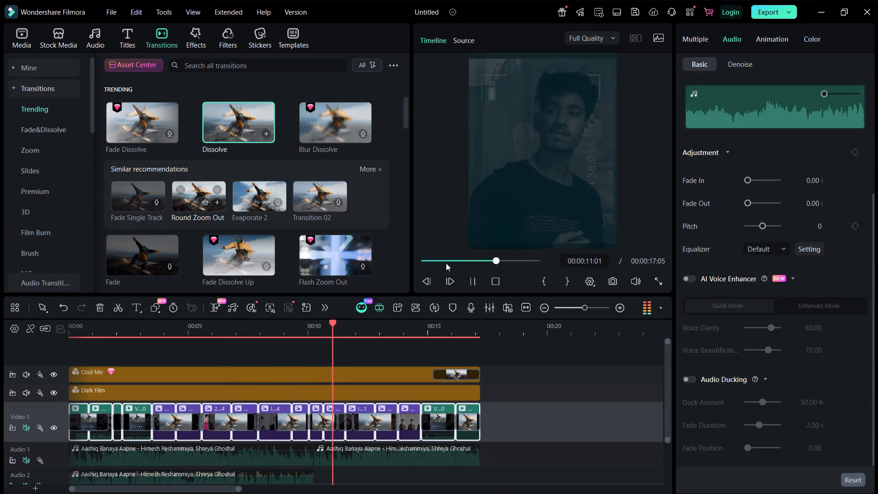
Pause the playback at 00:00:12:23 and resume it to review the remaining clips through the end of the sequence.
key("space")
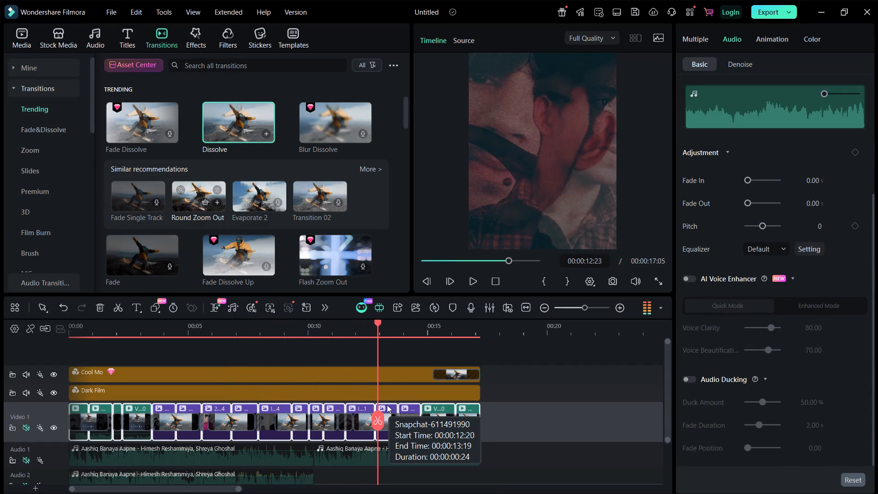
key("space")
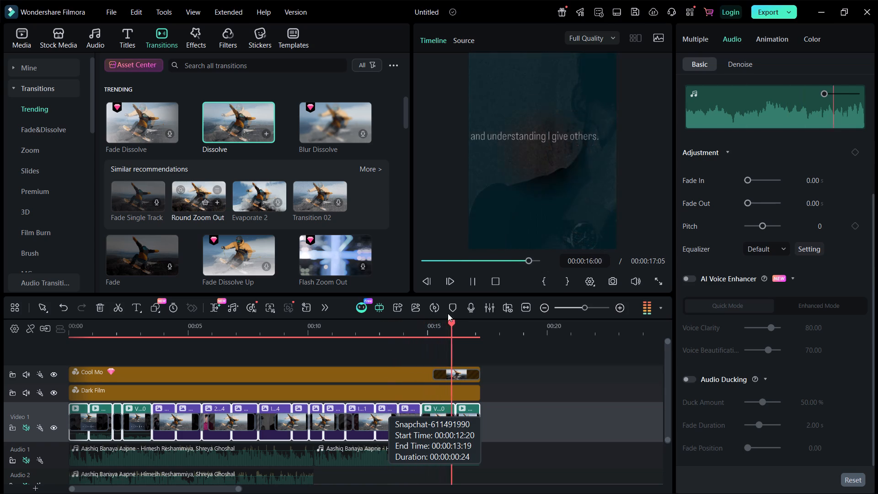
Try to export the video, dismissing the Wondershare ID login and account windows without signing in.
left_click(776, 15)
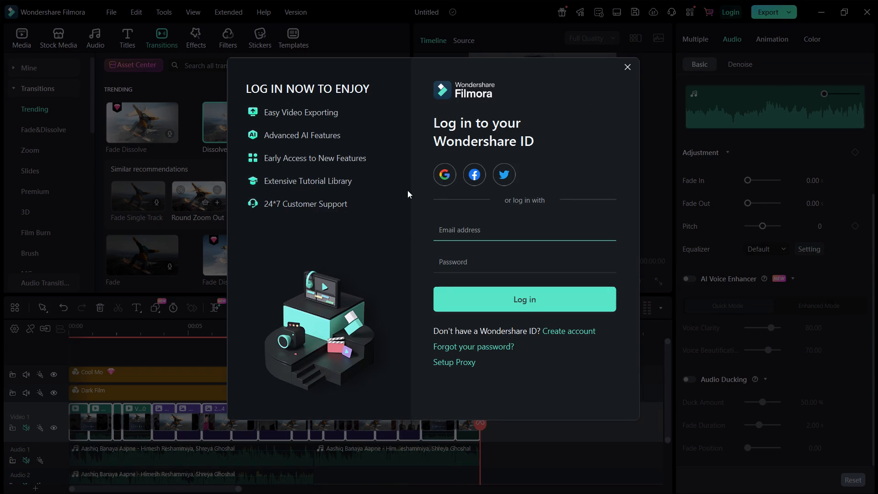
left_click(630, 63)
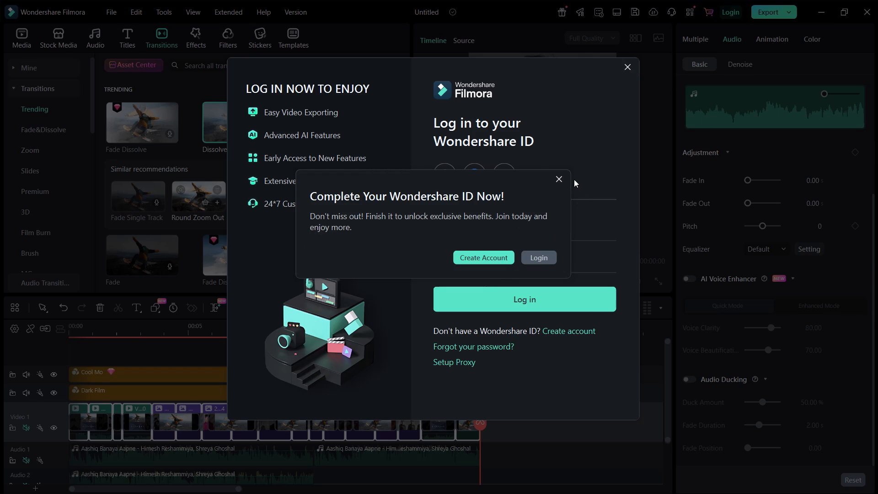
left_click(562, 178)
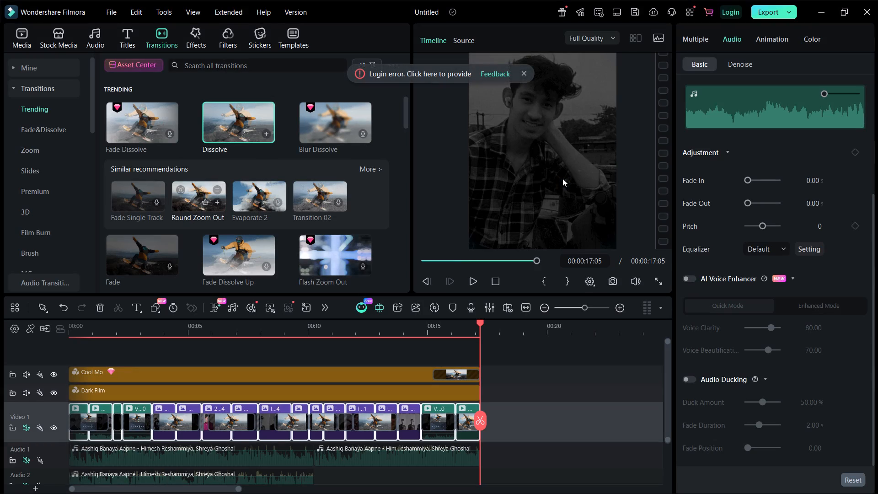
Play the sequence again from the start to review the edited video.
key("space")
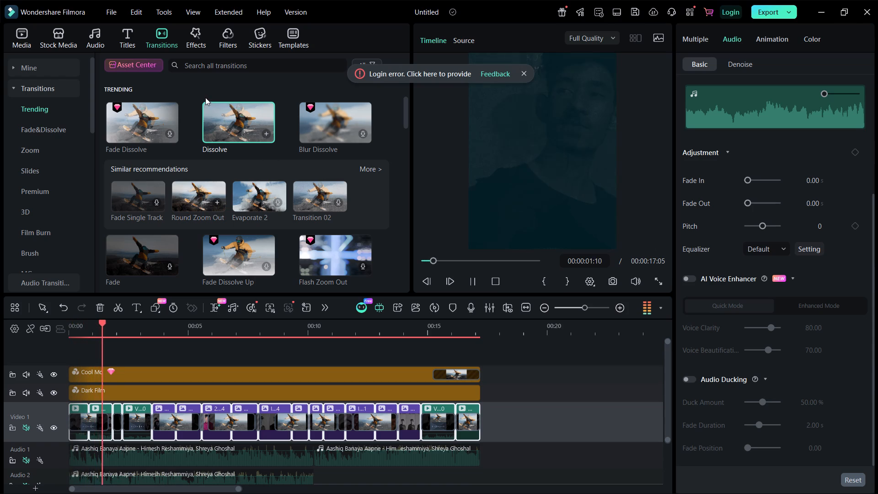